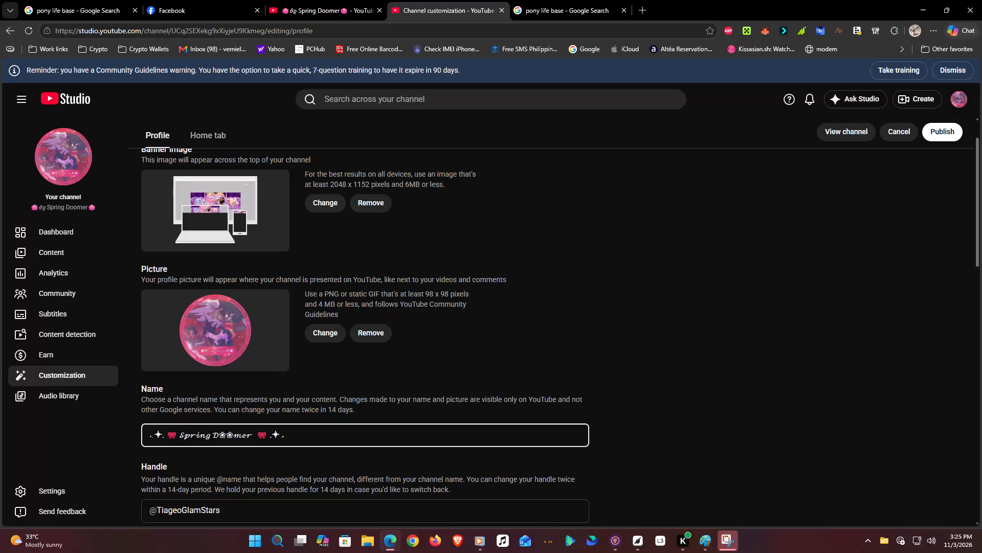
Copy the ϑϱ symbols from the description into the channel name before Spring Doomer, separated from the first bow by a space.
key(Right)
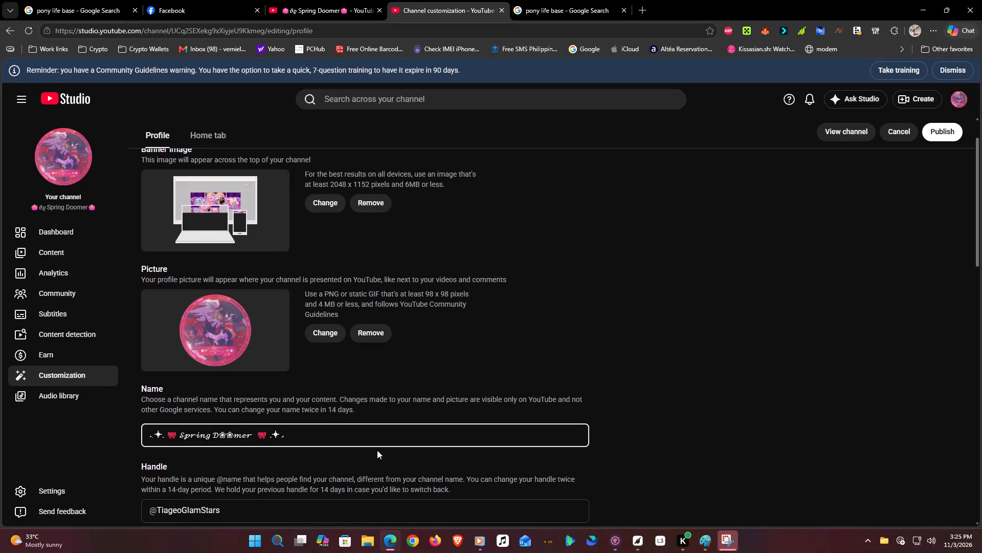
scroll(375, 451, down, 2)
scroll(251, 435, down, 2)
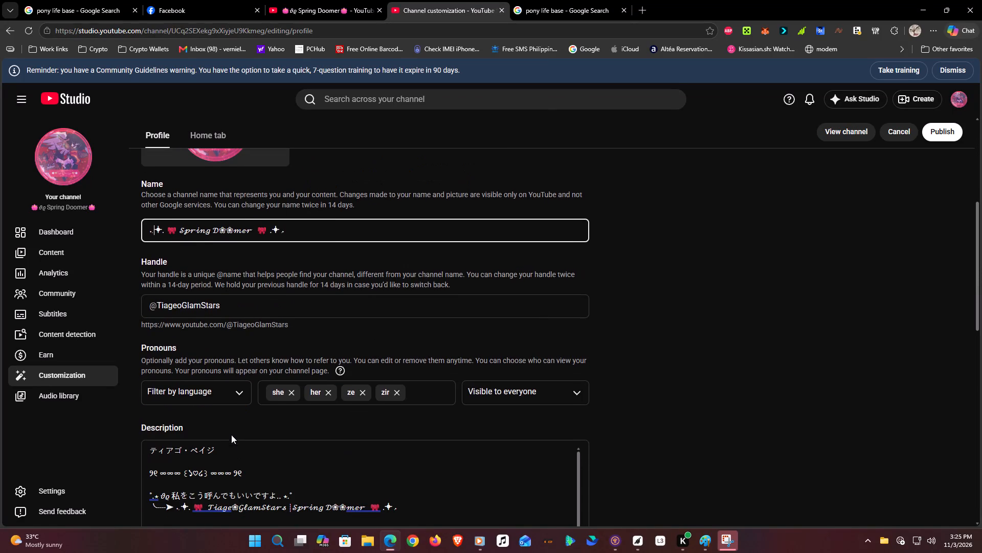
scroll(158, 456, down, 3)
scroll(160, 455, up, 3)
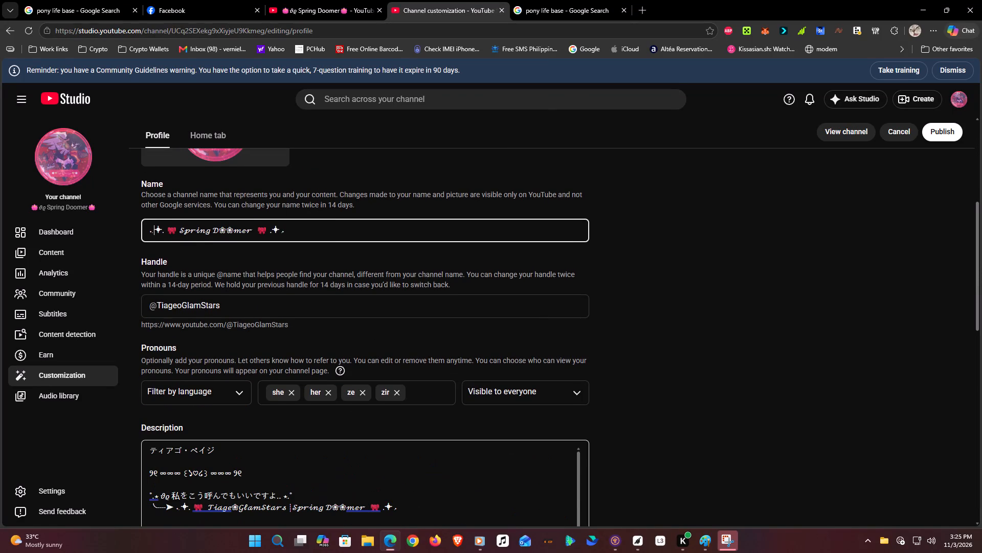
double_click(164, 498)
right_click(167, 496)
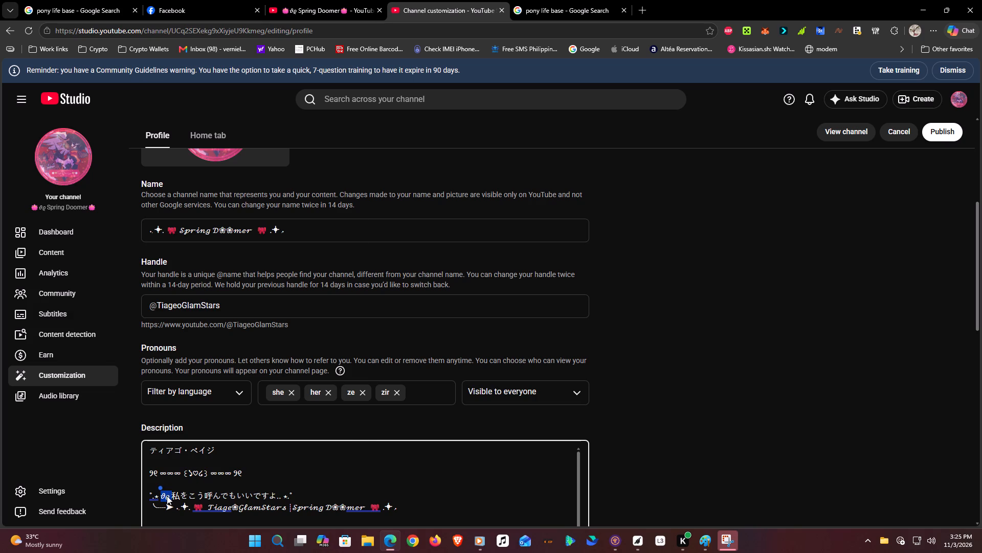
click(242, 247)
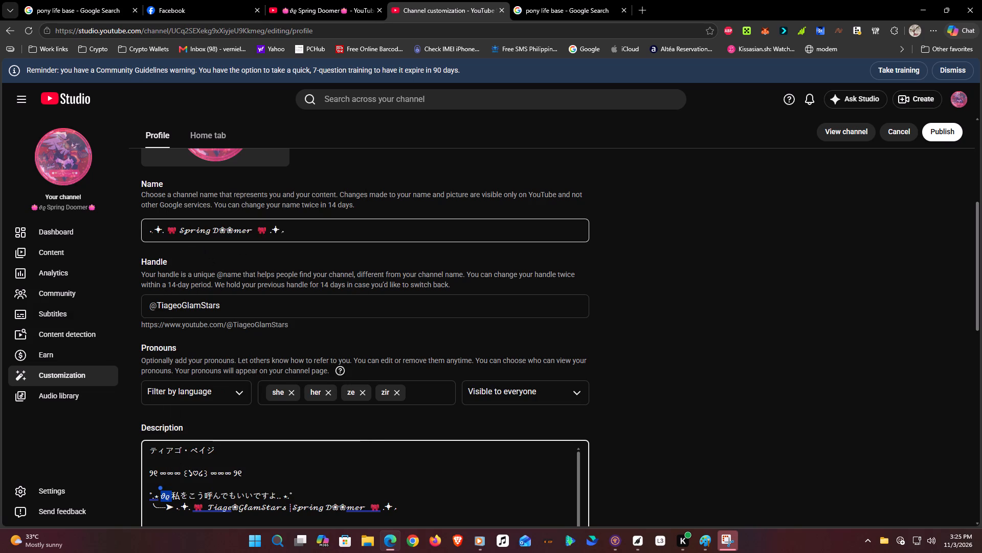
click(161, 229)
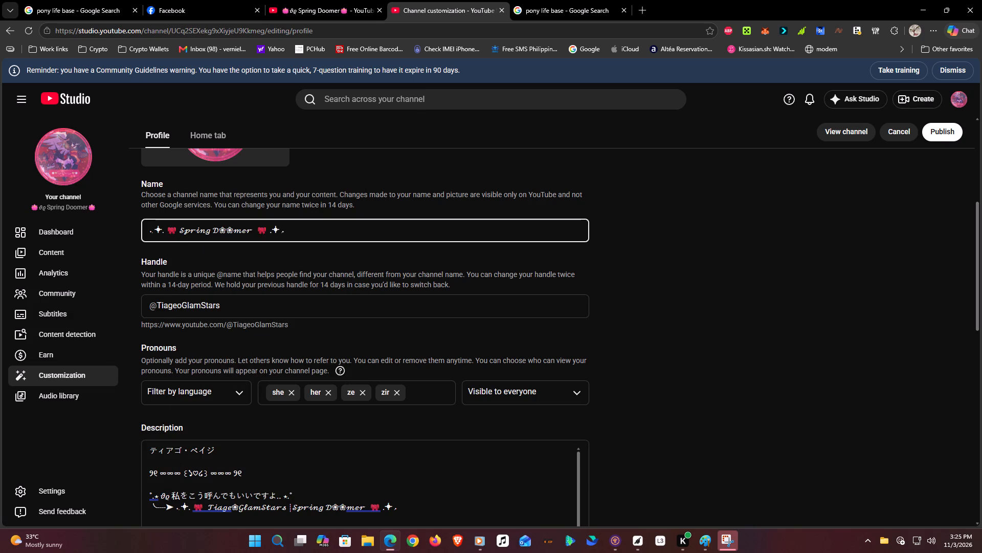
click(178, 225)
right_click(177, 228)
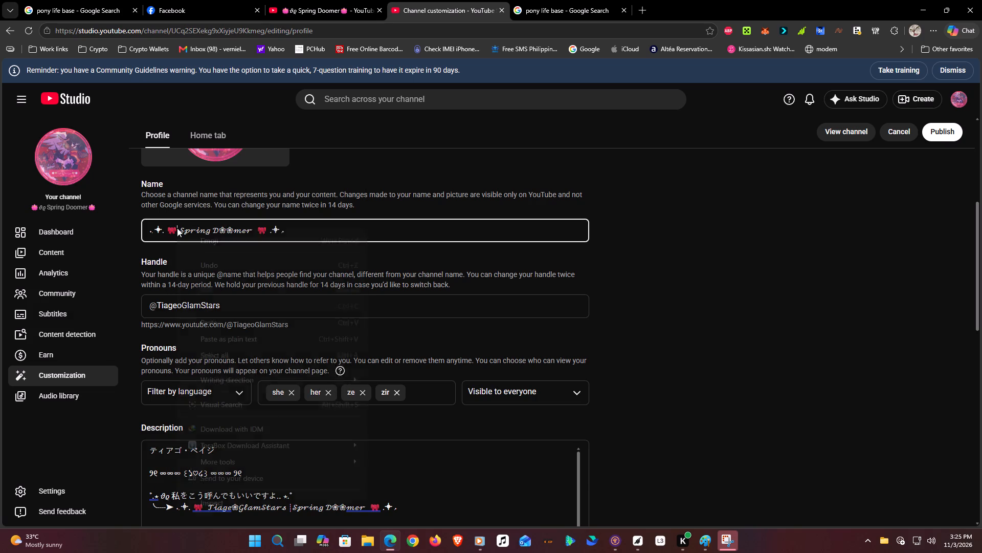
click(213, 325)
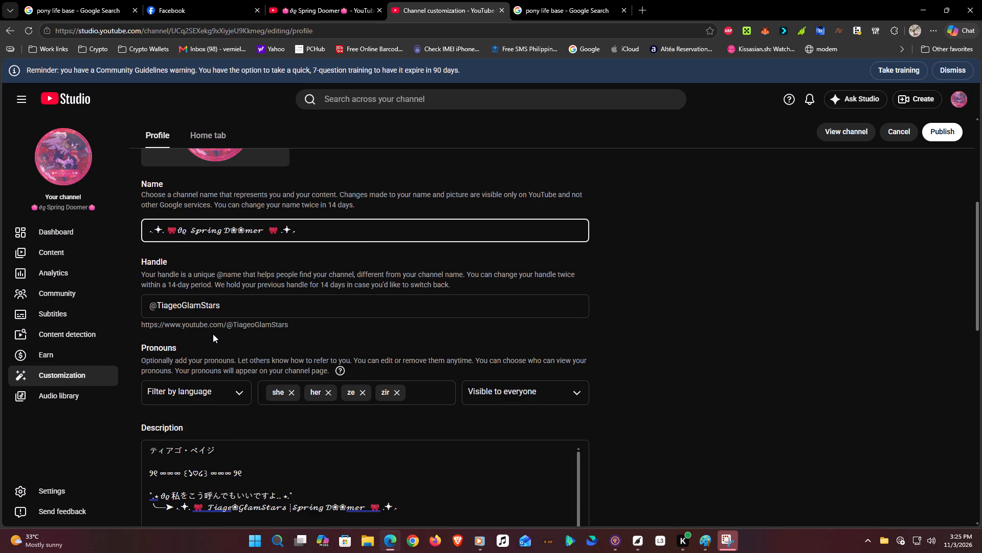
key(Left)
key(Left)
key(Left)
key(space)
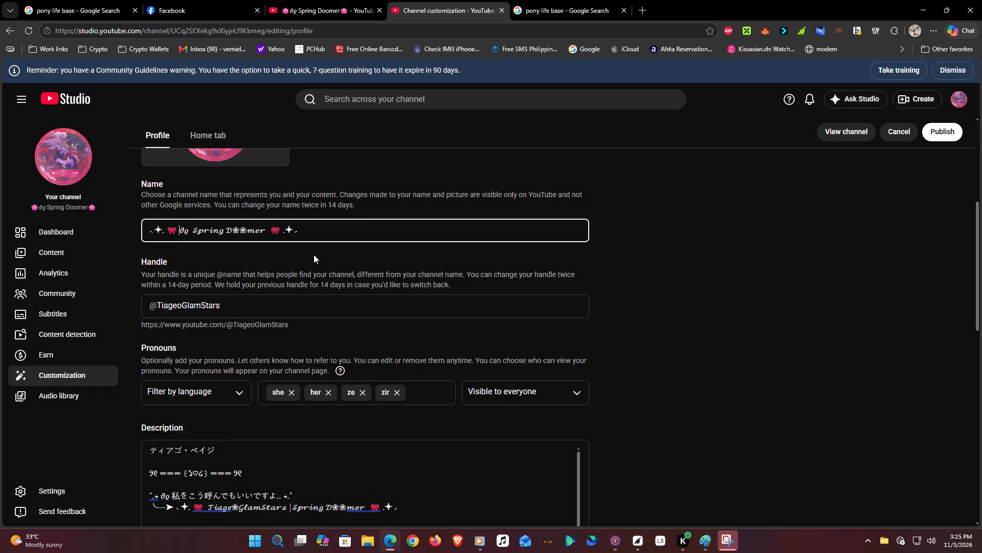
click(314, 254)
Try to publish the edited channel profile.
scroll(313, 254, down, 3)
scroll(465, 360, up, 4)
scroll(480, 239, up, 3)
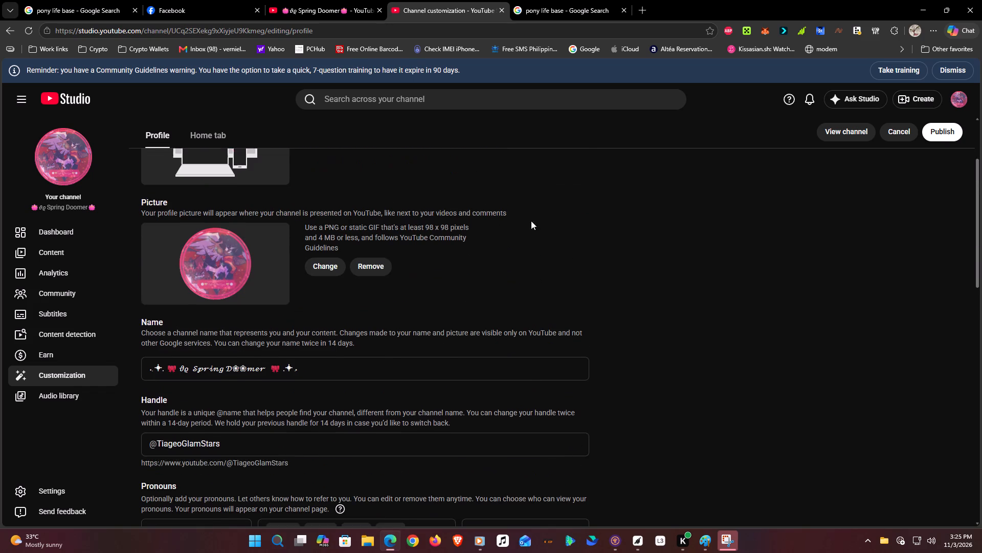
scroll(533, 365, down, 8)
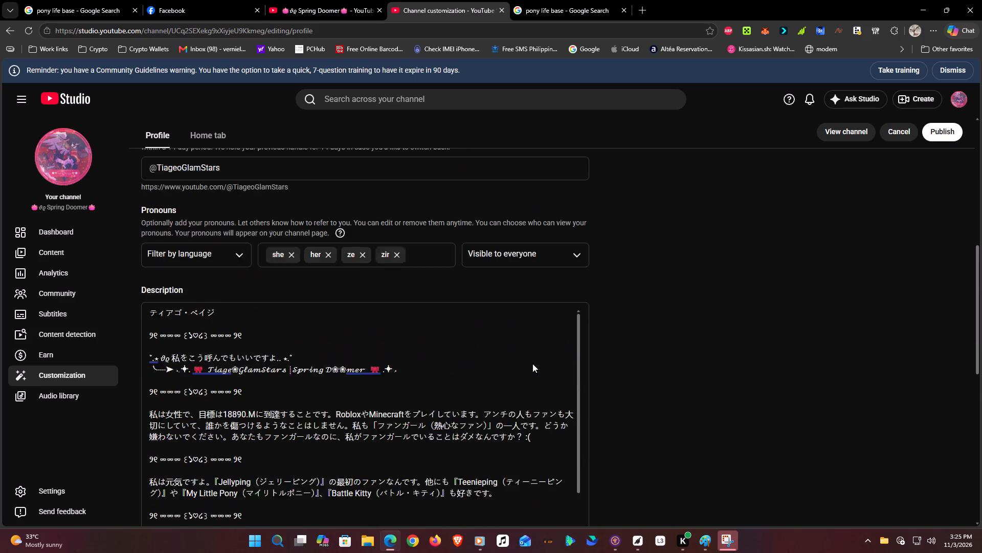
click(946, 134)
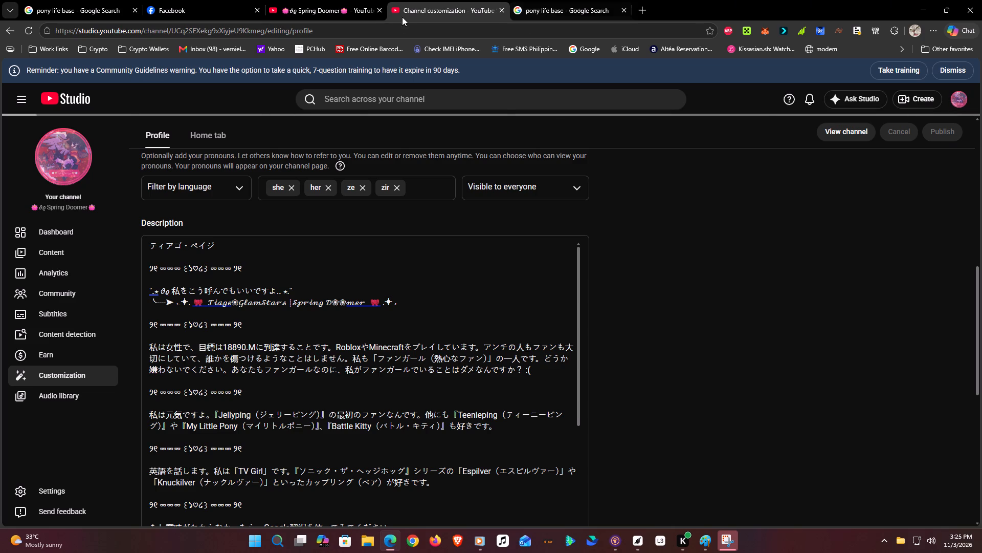
Check the public channel page for the edited name and view its Shorts.
click(355, 10)
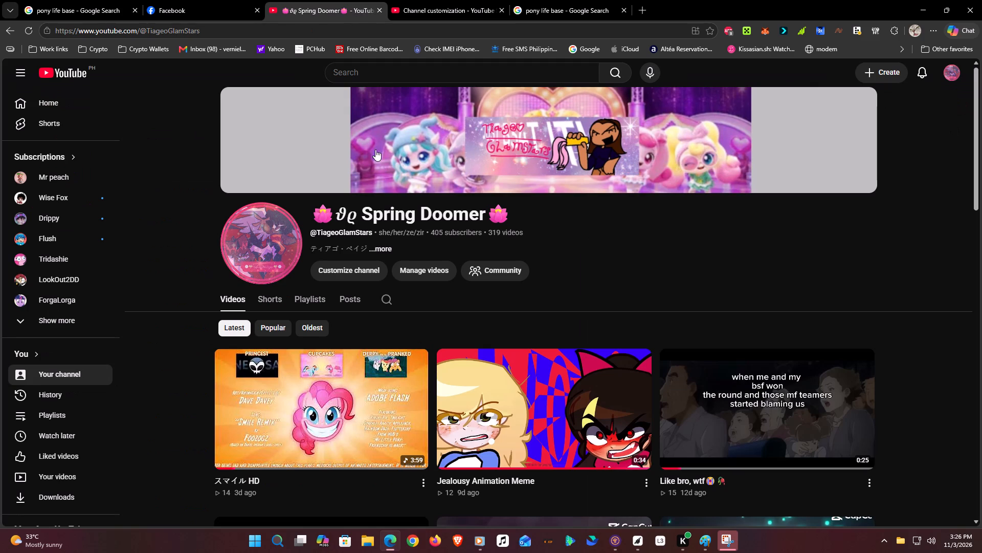
click(434, 9)
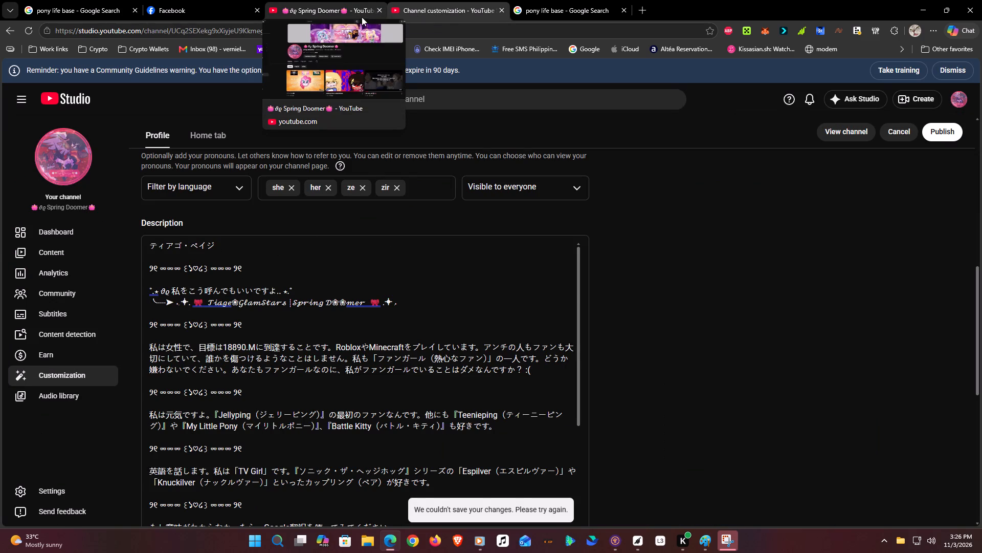
click(358, 14)
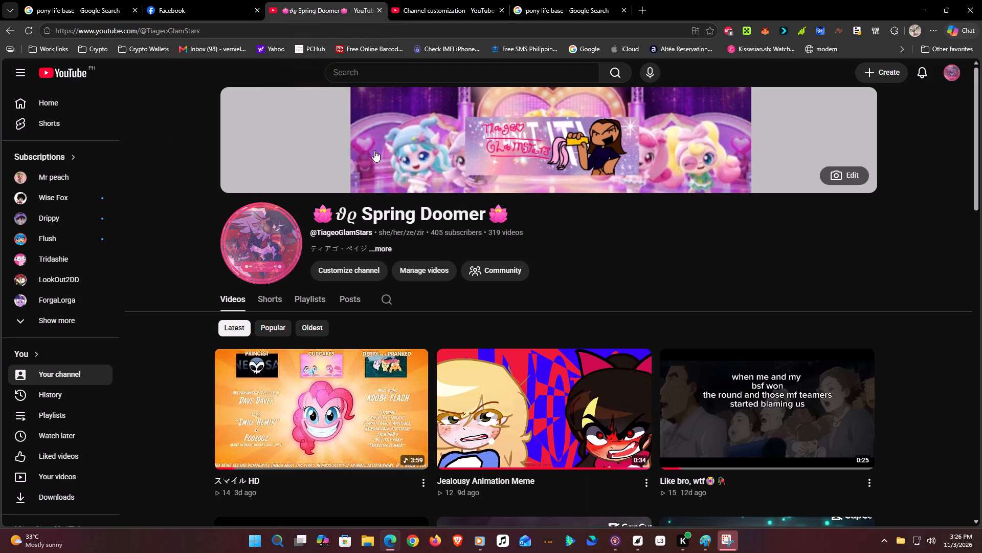
click(275, 301)
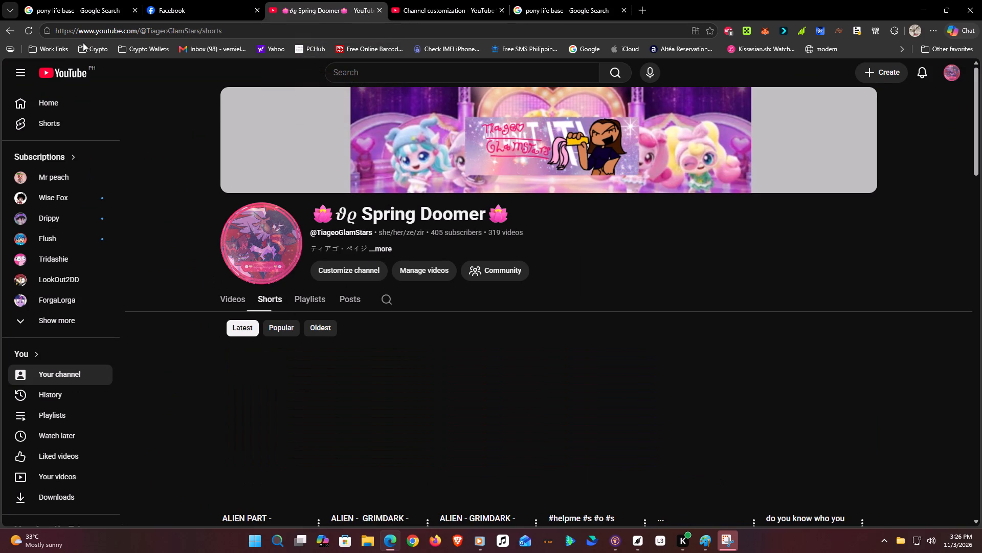
Go to the YouTube home feed and watch the Short titled lol.
click(60, 70)
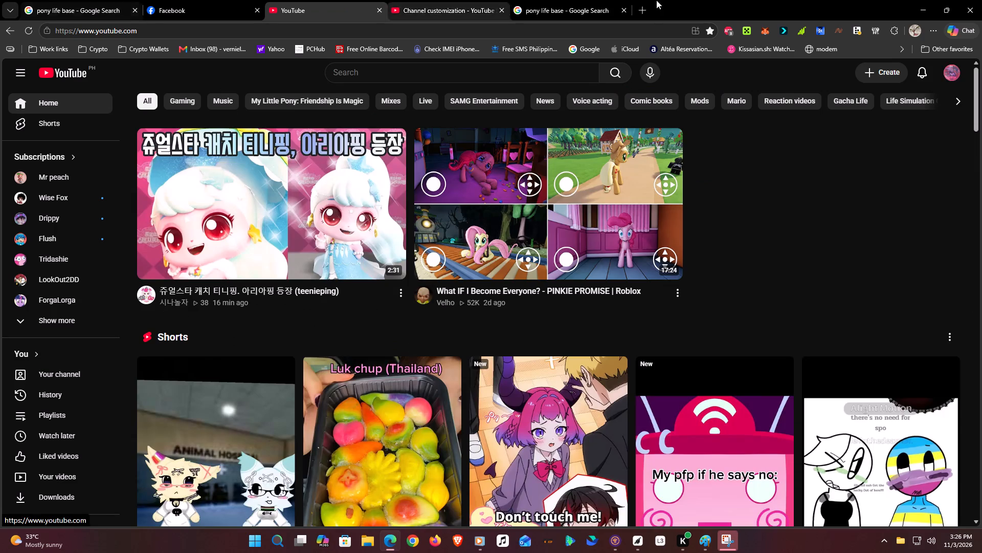
scroll(401, 373, down, 3)
click(168, 353)
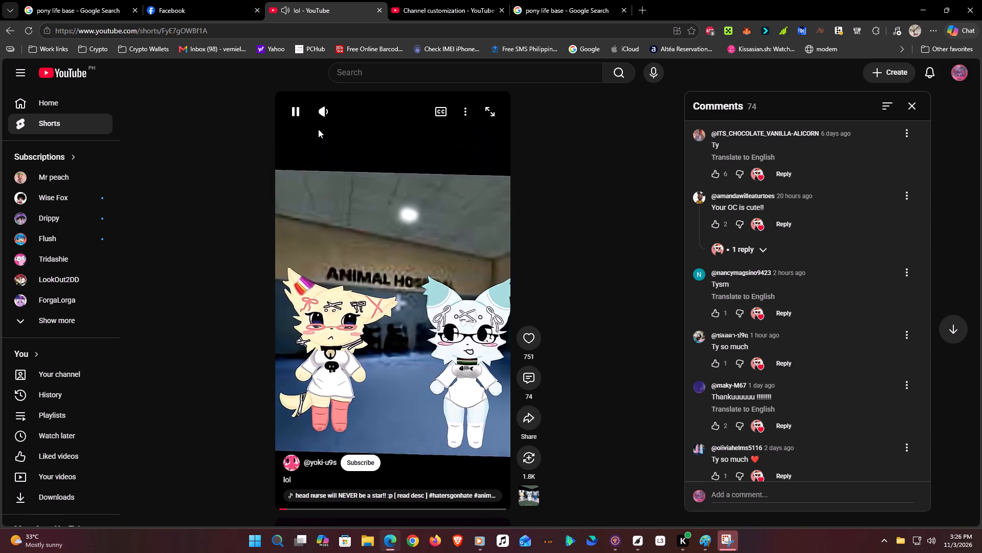
click(372, 173)
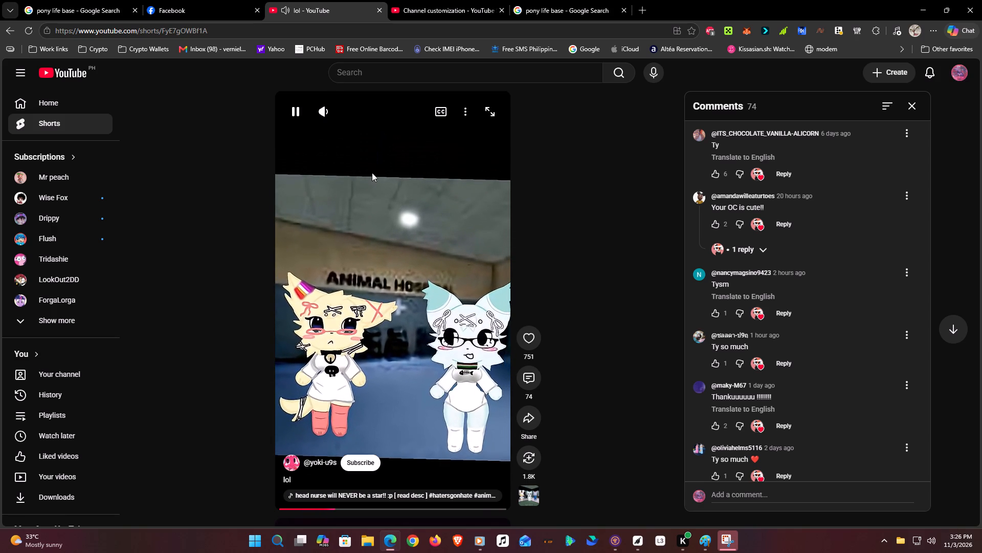
click(372, 152)
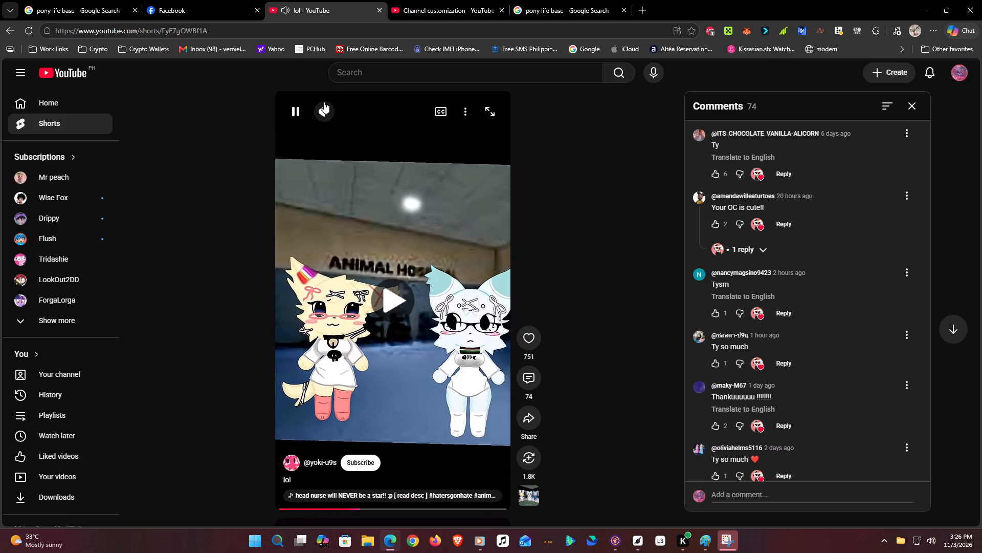
drag(350, 111, 355, 111)
click(408, 72)
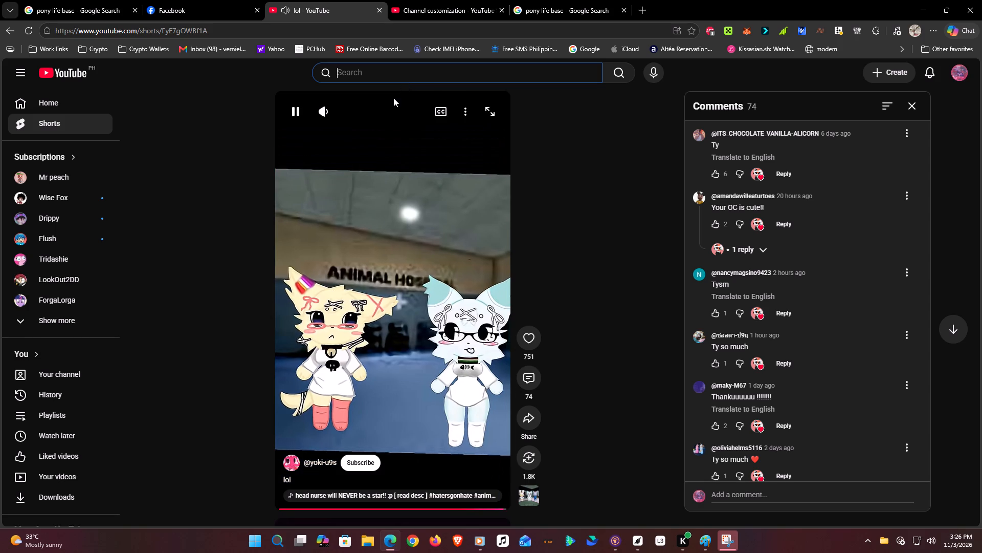
click(393, 76)
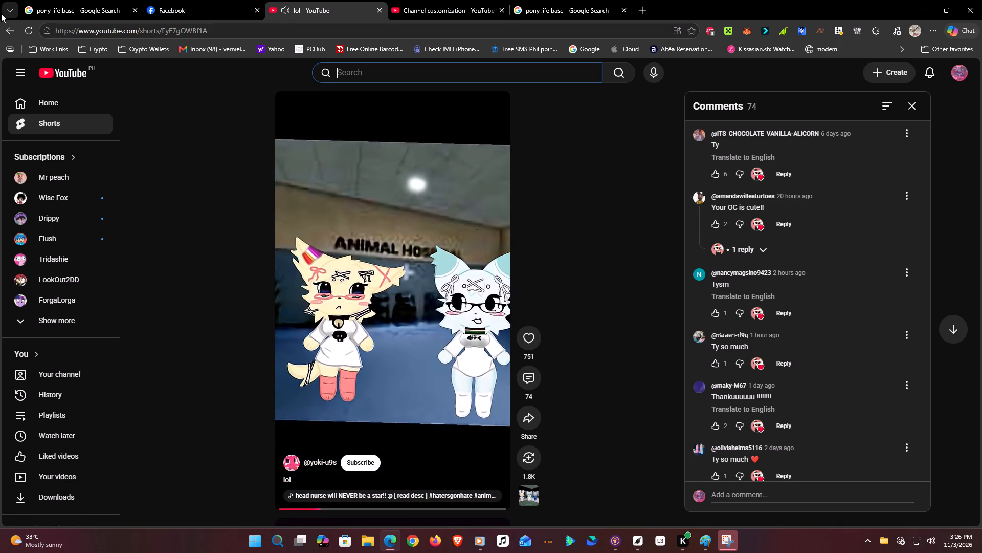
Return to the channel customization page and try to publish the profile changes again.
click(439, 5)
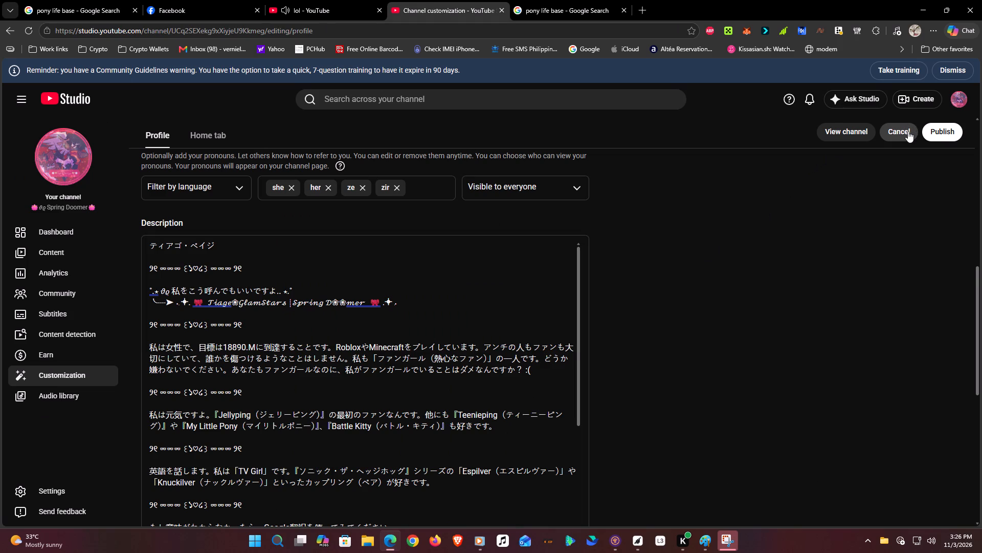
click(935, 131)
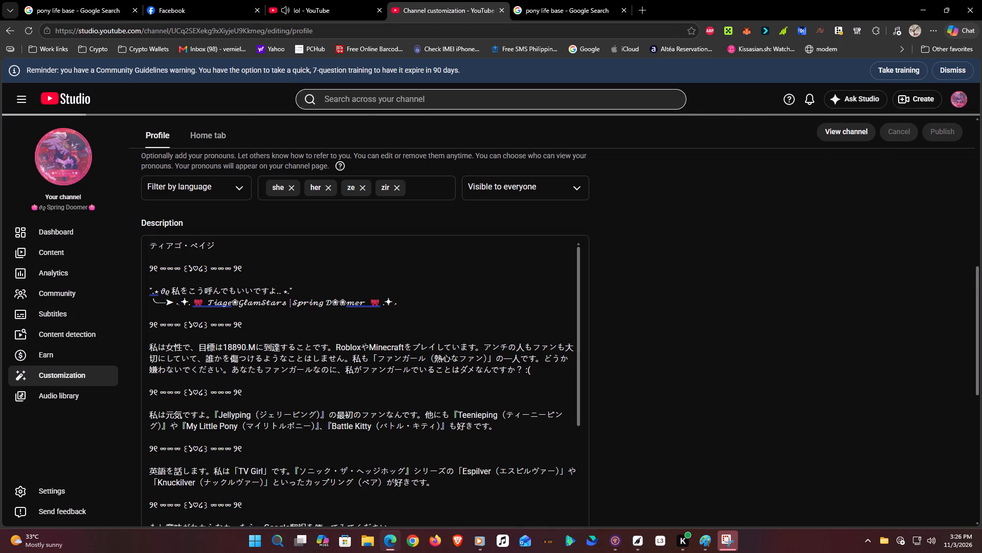
Leave the playing Short and return to the YouTube home page.
click(332, 0)
click(966, 68)
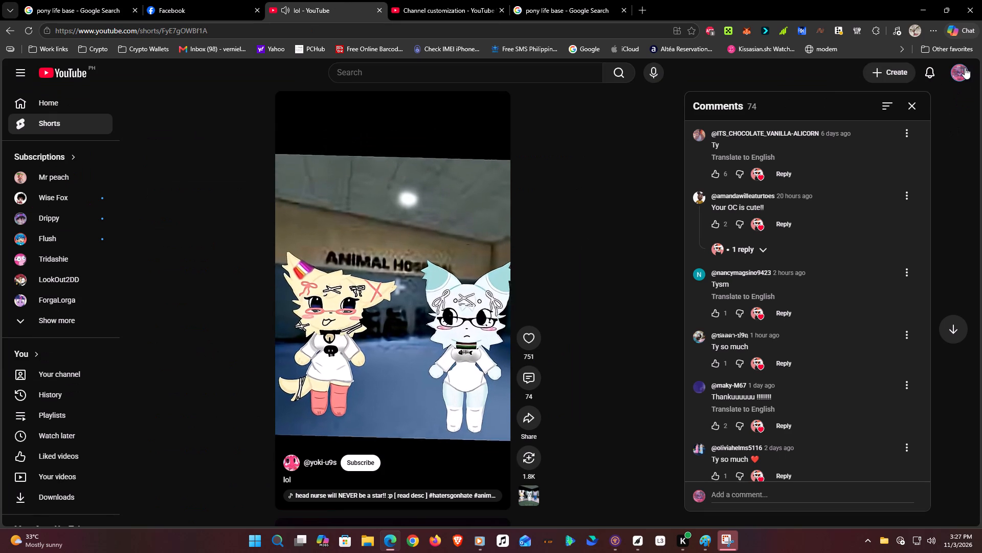
click(964, 70)
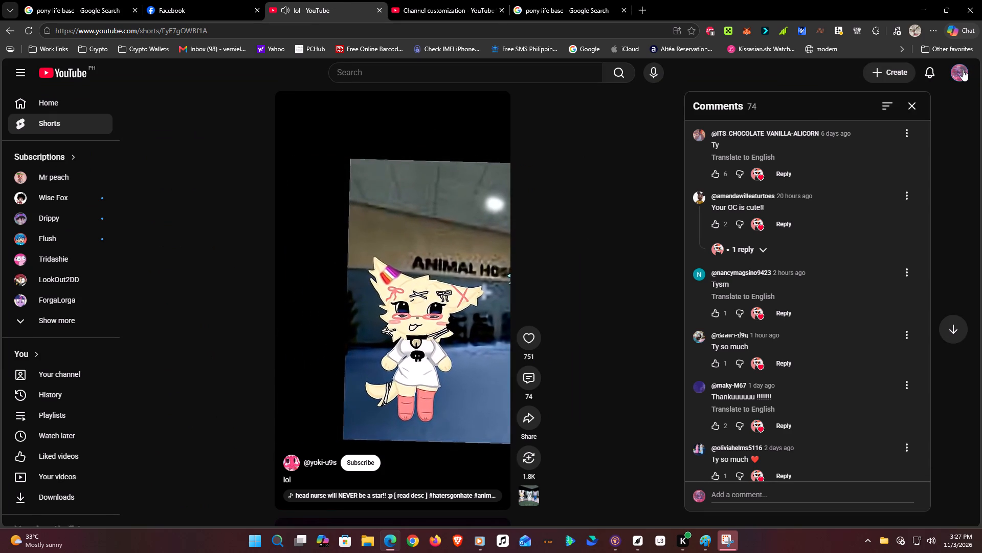
click(57, 65)
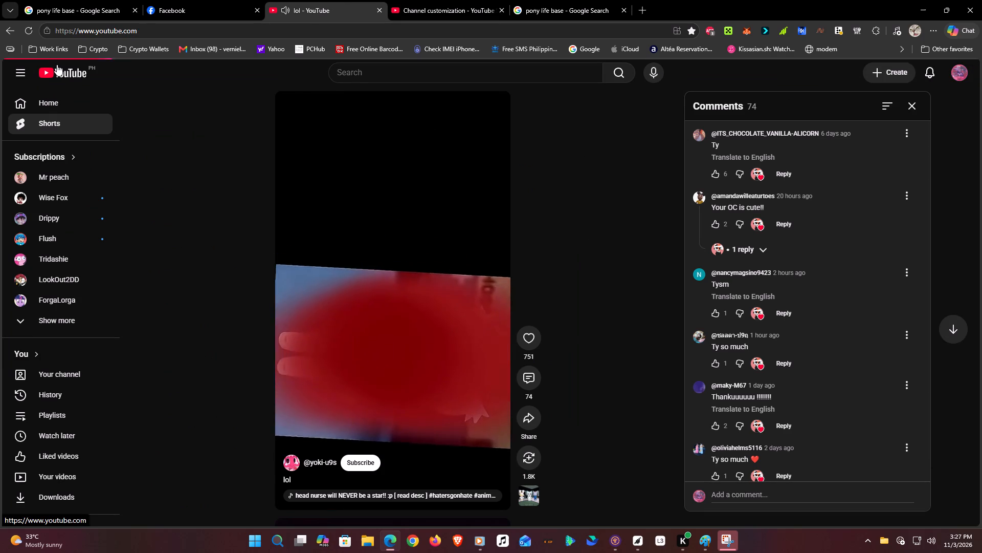
Check the publishing progress and the channel name on the customization page.
click(440, 13)
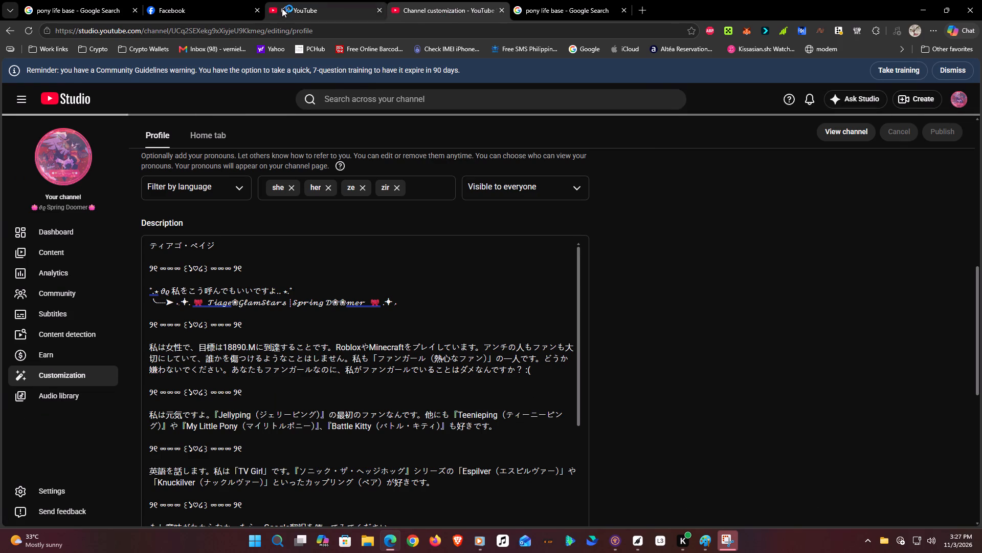
click(282, 8)
click(455, 14)
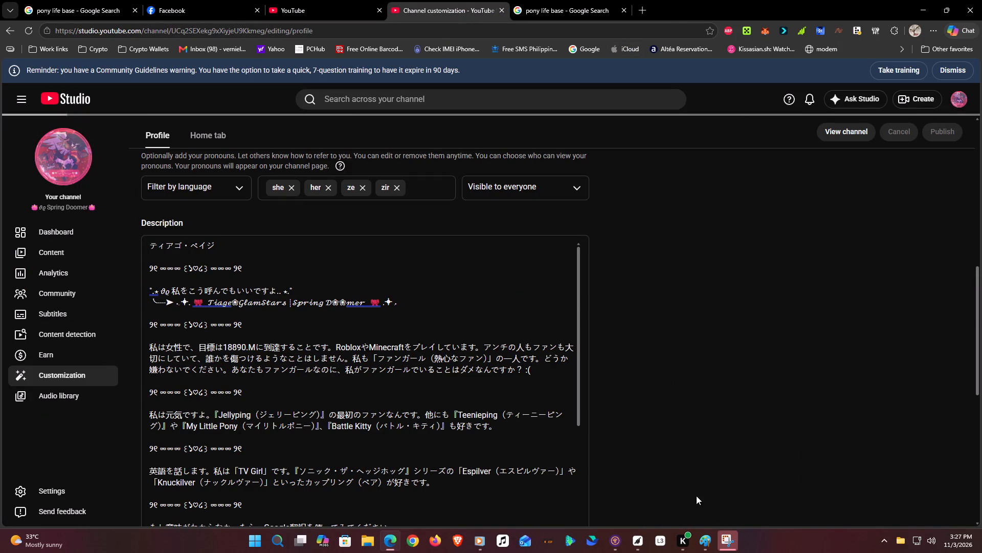
click(701, 548)
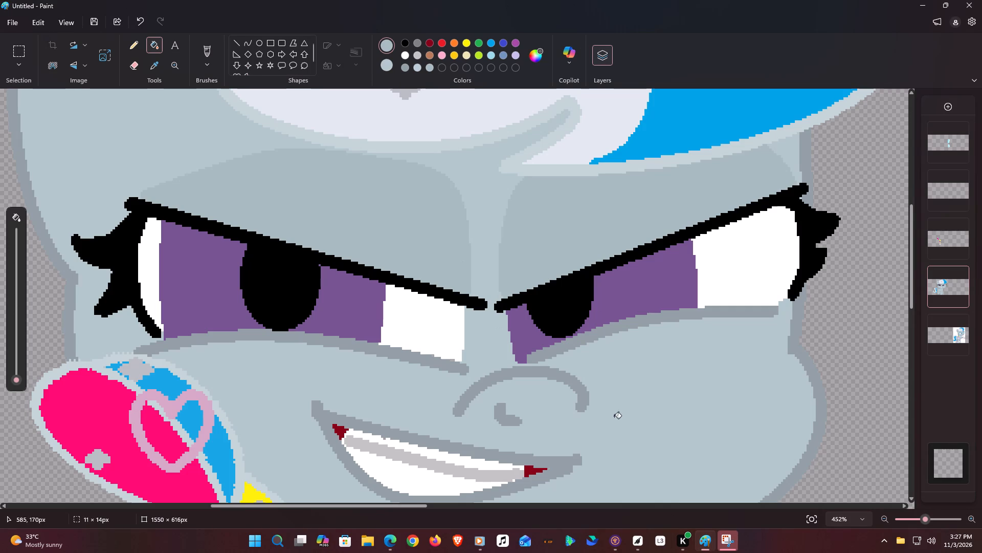
click(389, 543)
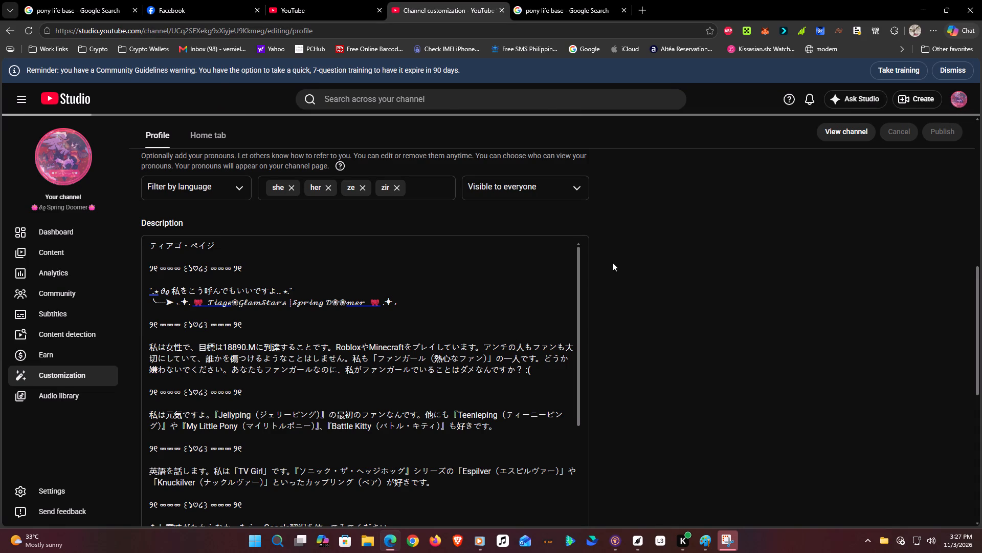
scroll(613, 284, up, 3)
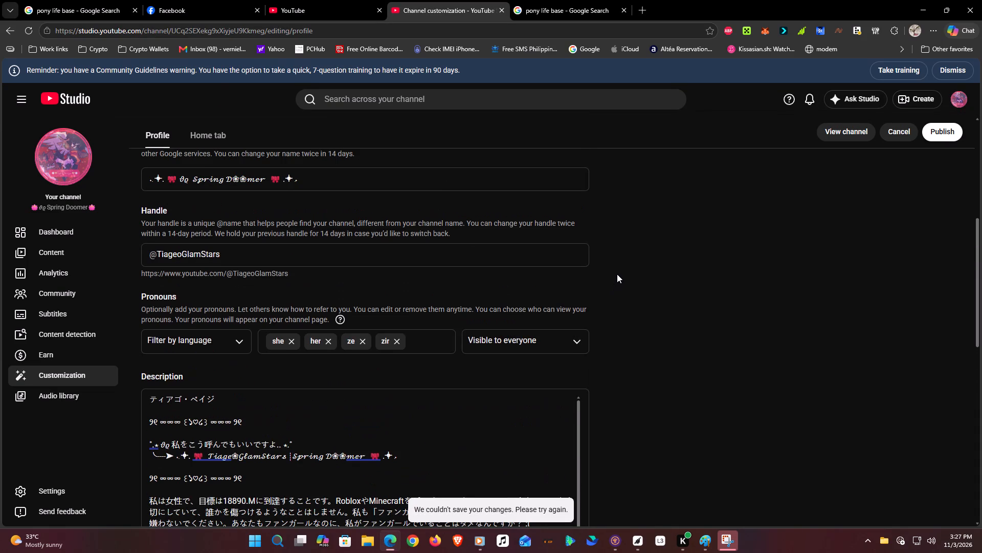
Switch to the pony drawing in Paint and move the empty second layer down one place, directly above the pony layer.
click(707, 531)
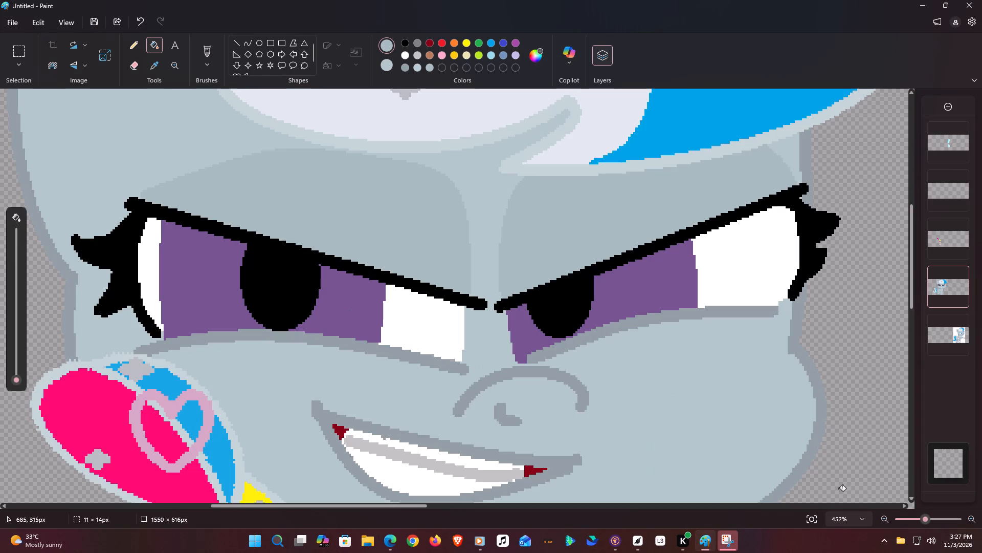
drag(921, 516, 908, 528)
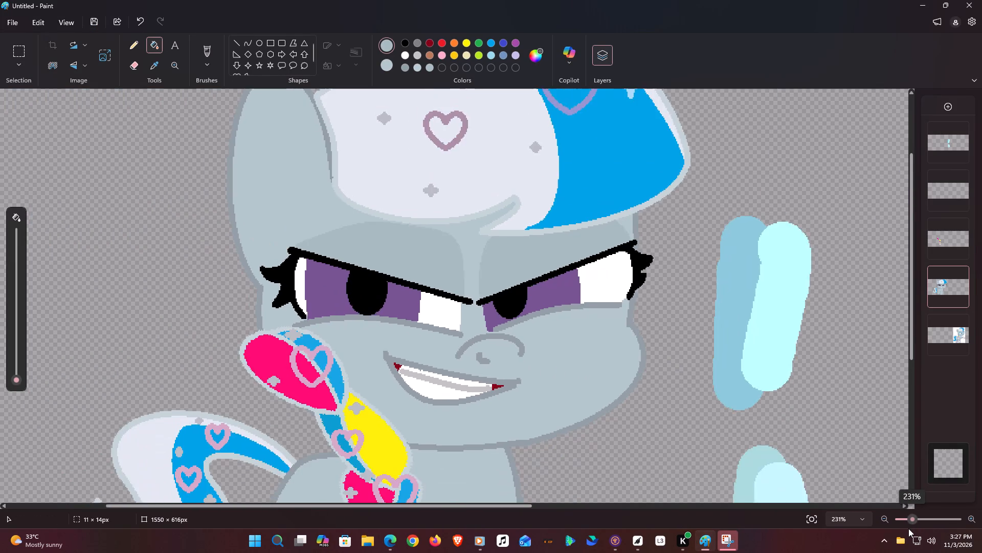
drag(908, 528, 907, 528)
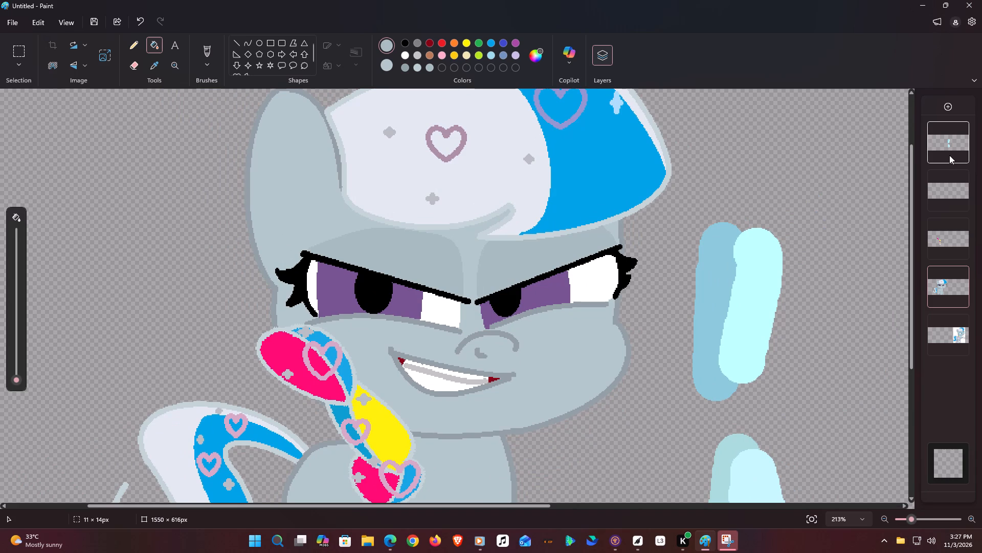
click(936, 207)
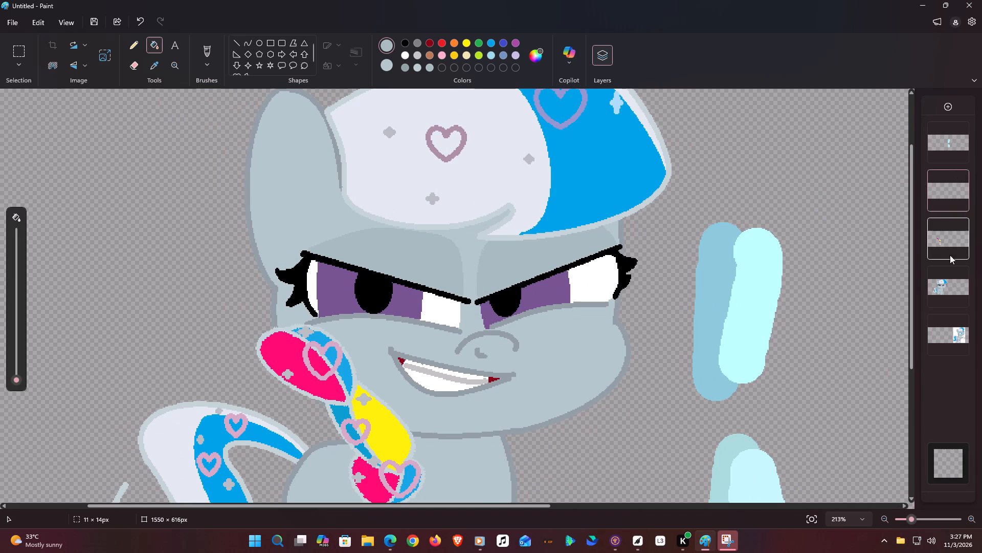
drag(949, 199, 945, 251)
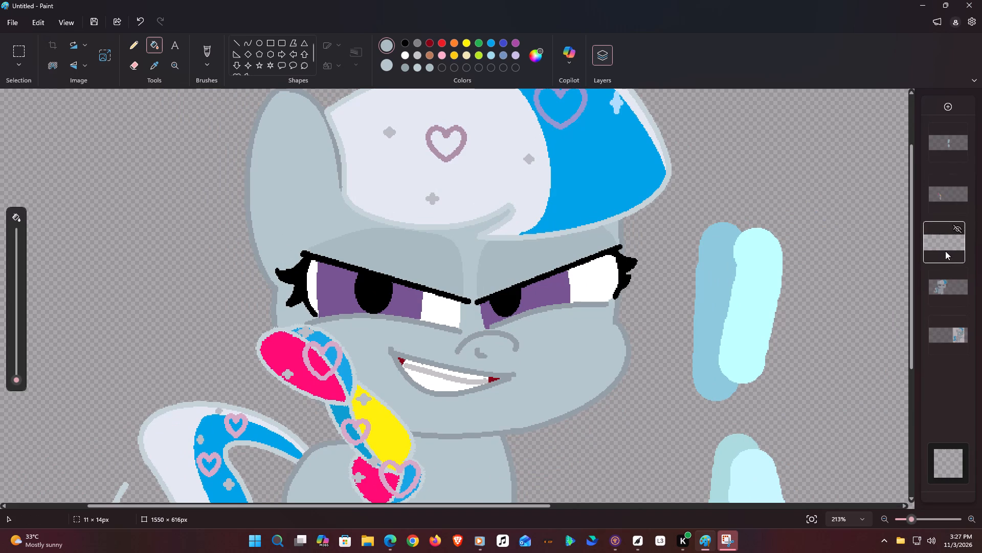
drag(945, 251, 943, 247)
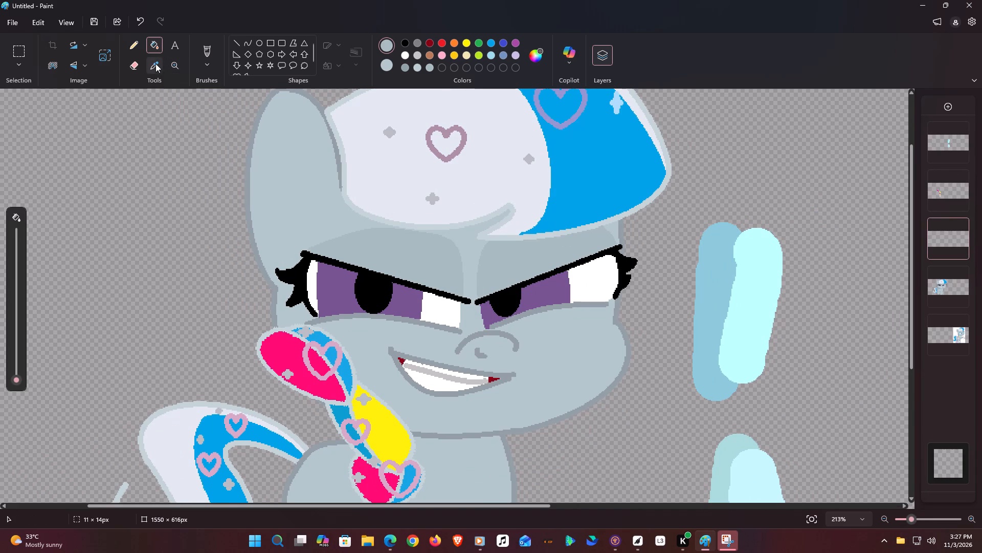
Sample the darker blue of the upper swatch pair and draw a curve about 145 px wide above the pony's left eye.
click(155, 63)
scroll(602, 161, down, 3)
scroll(637, 244, up, 2)
click(708, 263)
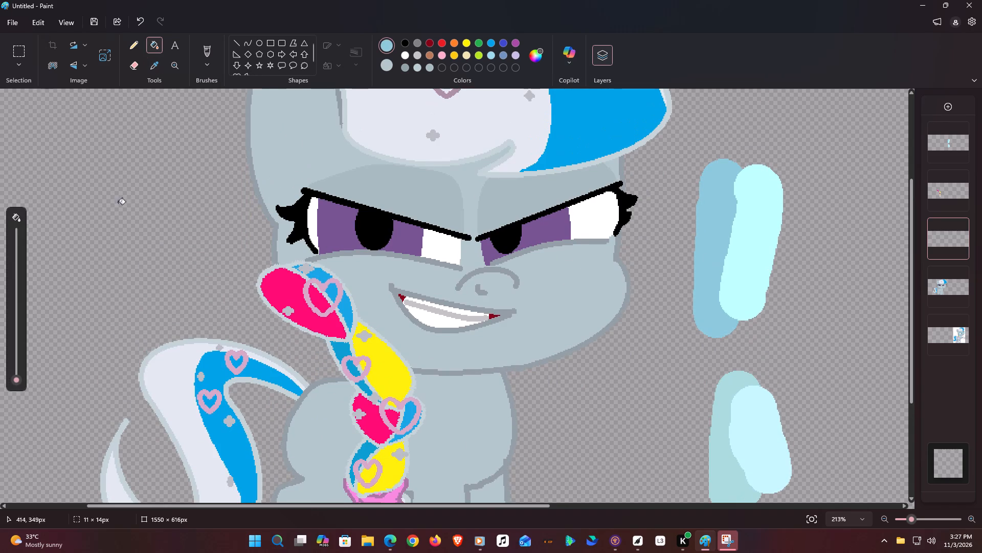
click(244, 46)
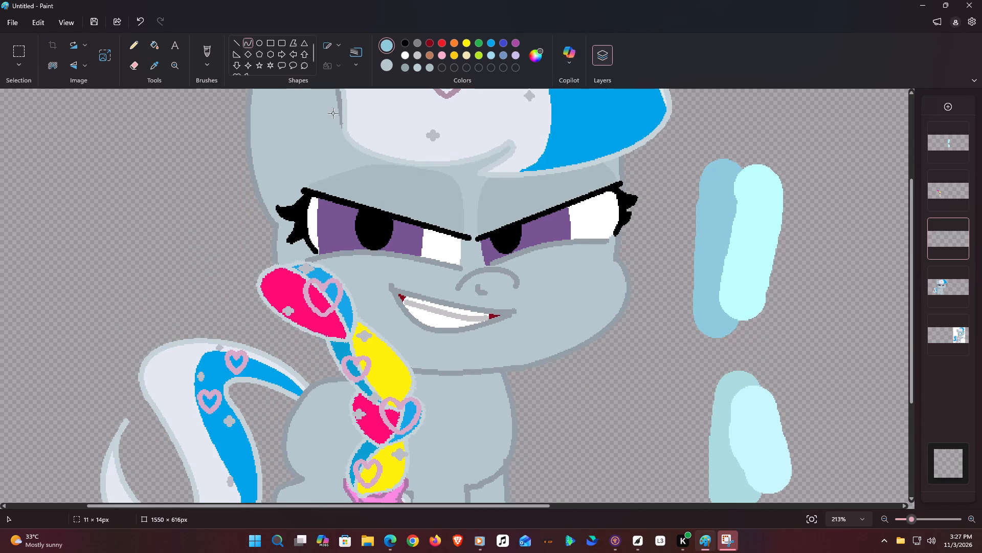
drag(307, 180, 441, 200)
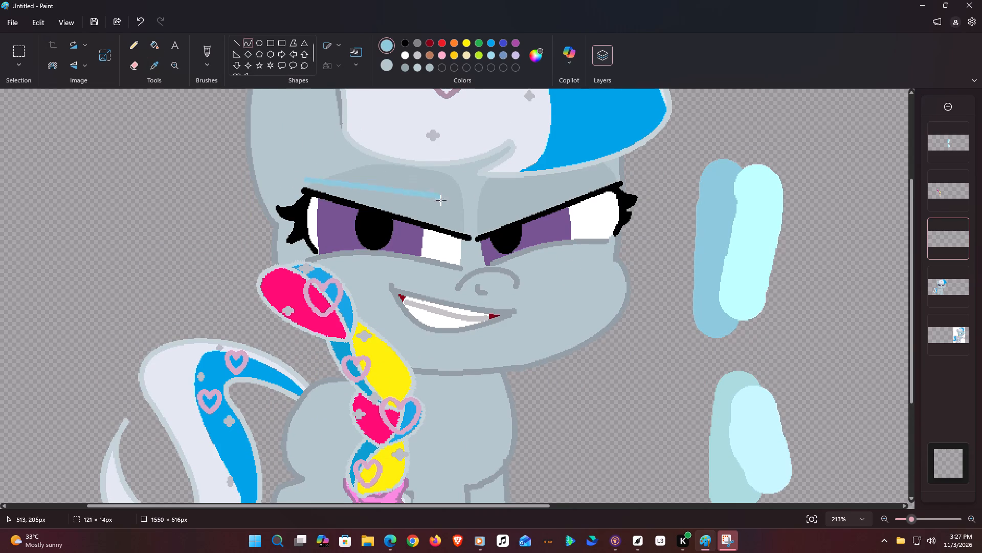
drag(441, 200, 465, 216)
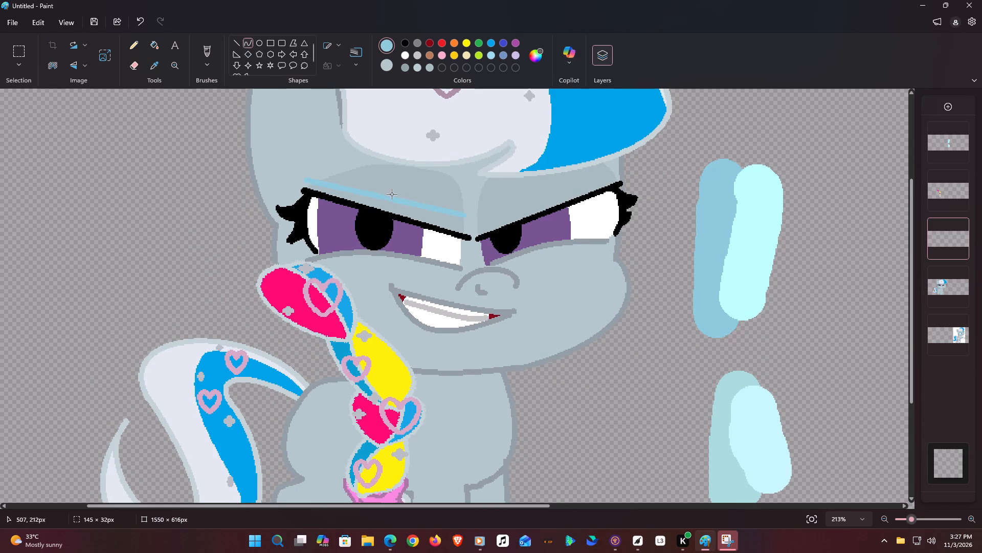
drag(348, 192, 338, 180)
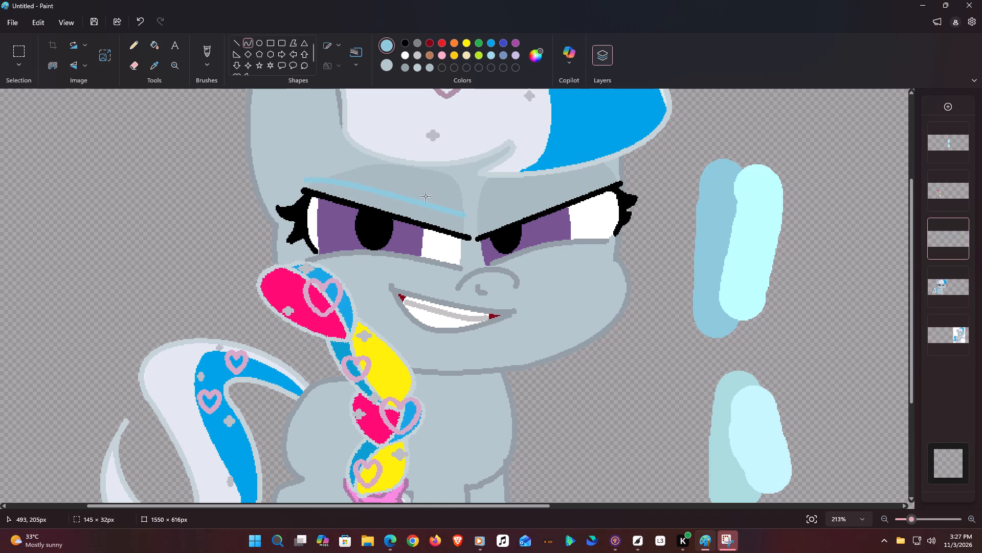
drag(426, 196, 309, 158)
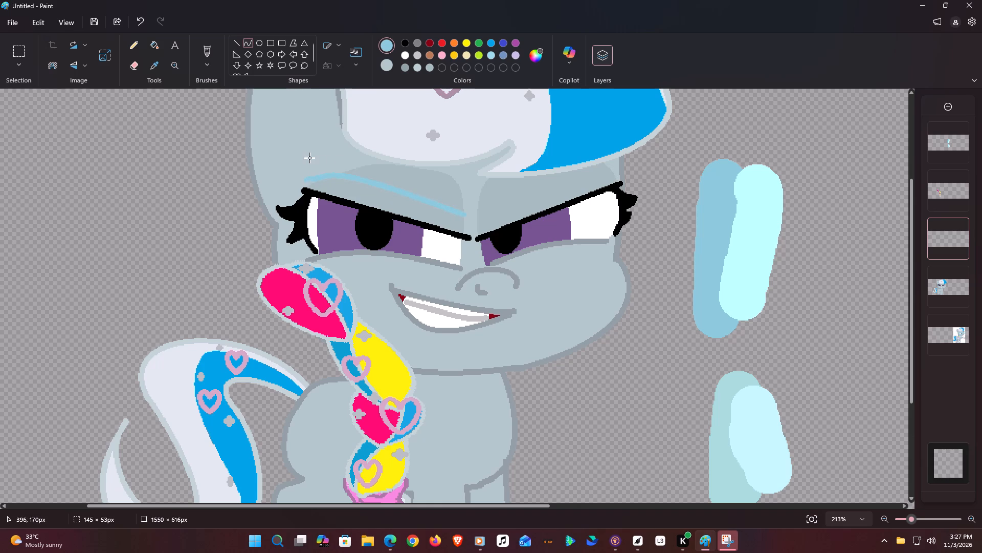
drag(309, 158, 309, 157)
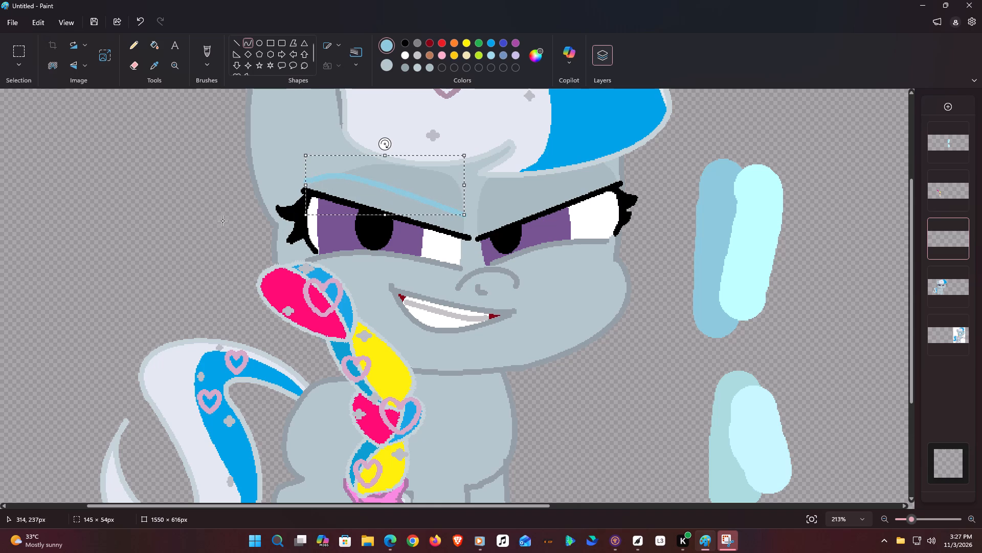
click(270, 199)
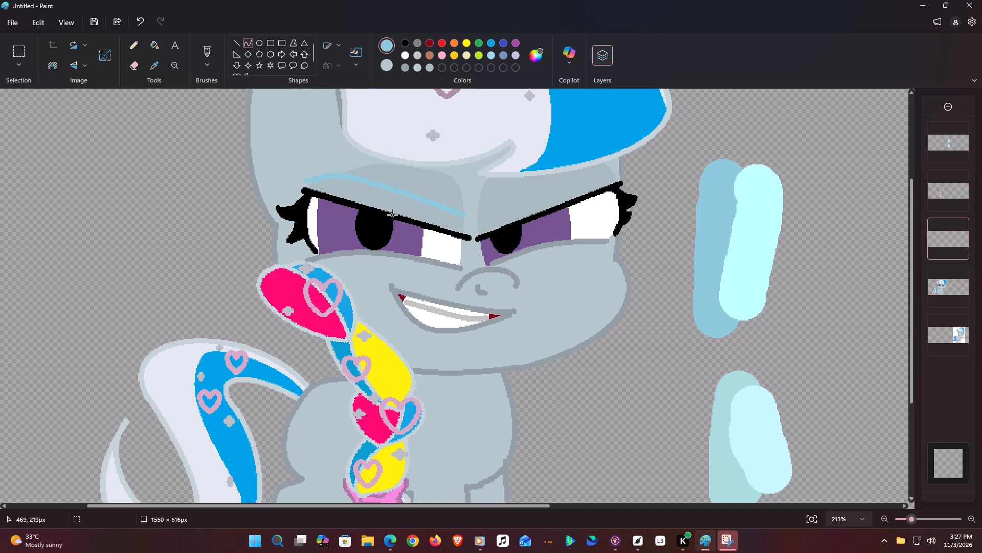
Draw a blue curve about 76 px tall around the left eye's outer edge, starting from the upper curve's outer end.
drag(910, 516, 919, 516)
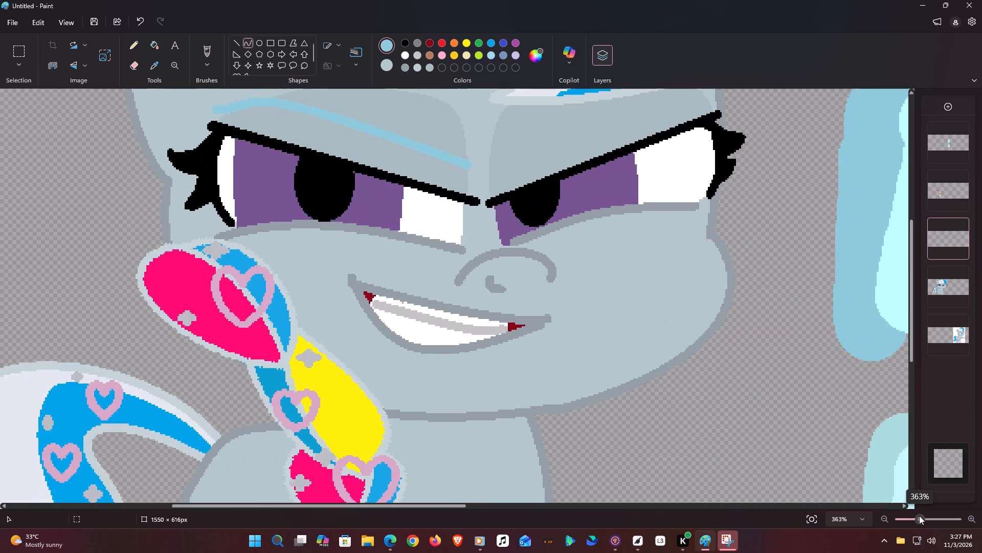
drag(919, 516, 920, 516)
scroll(743, 322, up, 1)
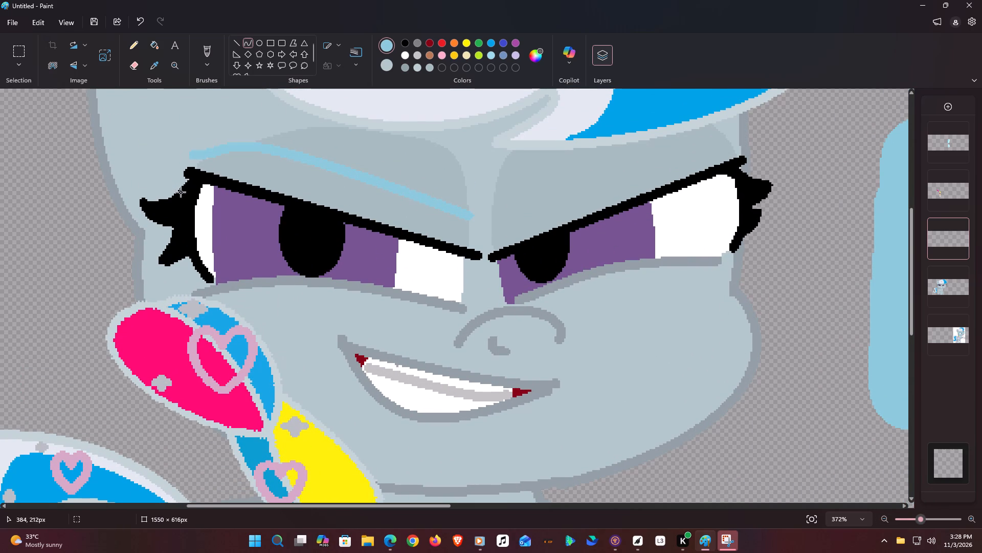
drag(190, 158, 165, 259)
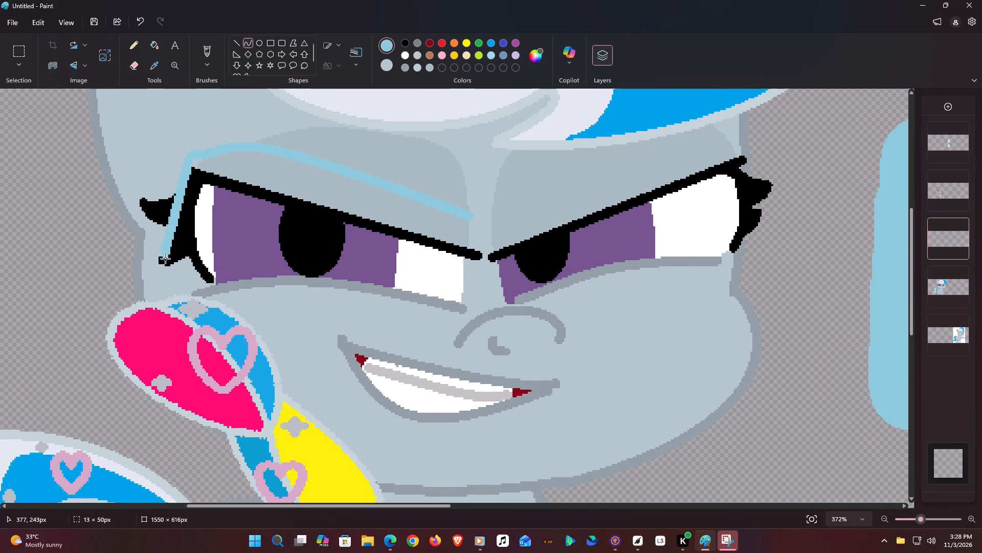
drag(165, 259, 220, 307)
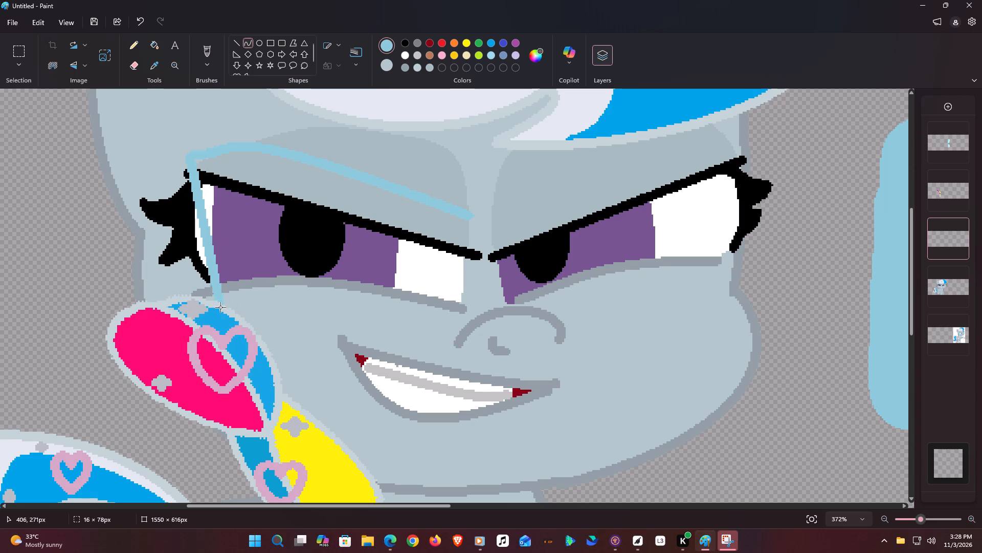
drag(220, 307, 221, 303)
drag(202, 210, 180, 179)
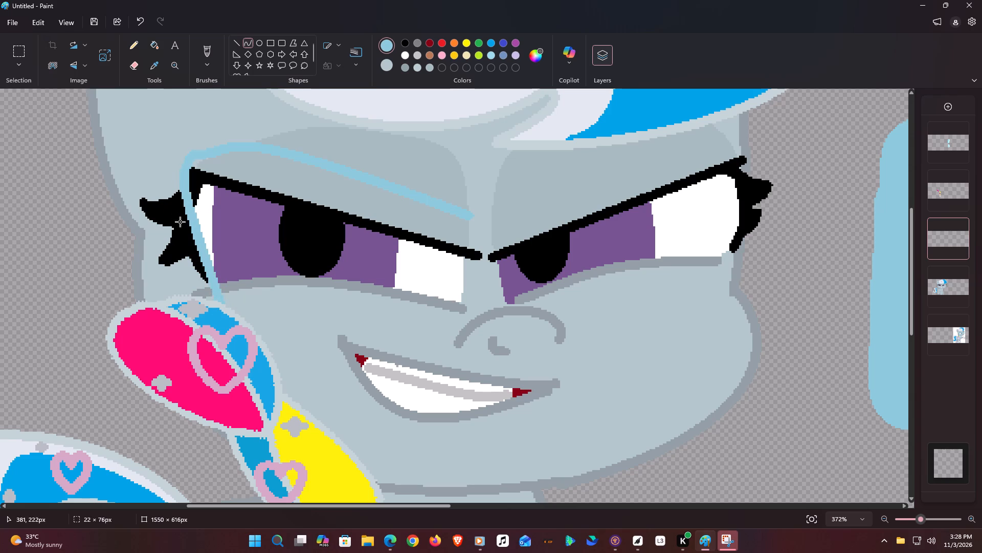
drag(182, 228, 193, 271)
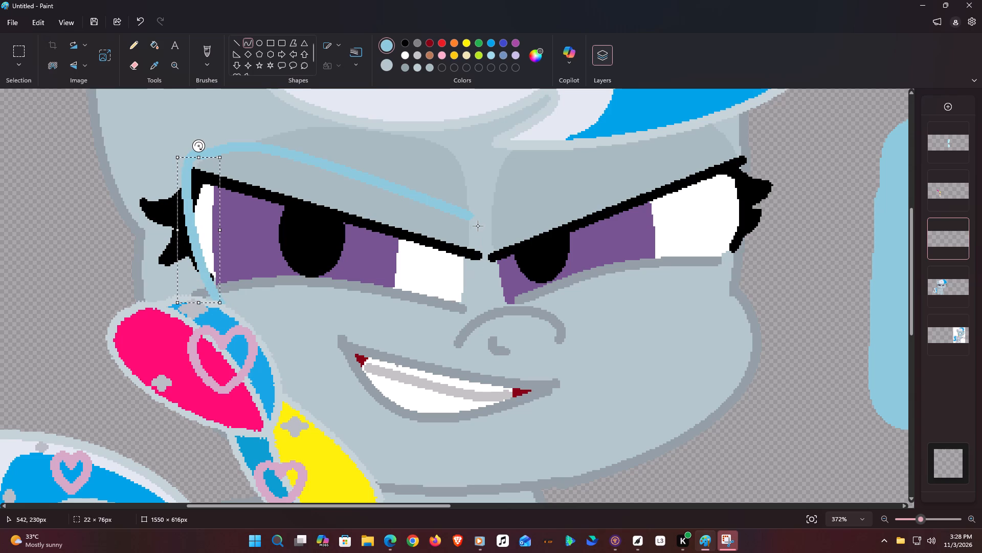
Draw a nearly straight blue curve about 50 px tall down the left eye's inner side from the upper curve's end.
drag(471, 217, 472, 313)
drag(470, 239, 479, 244)
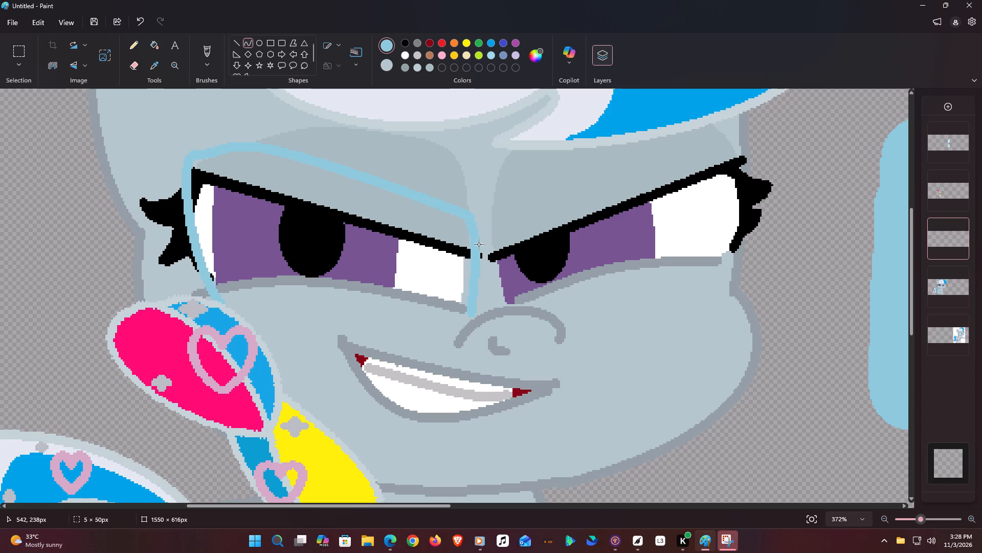
drag(479, 244, 474, 248)
drag(471, 279, 467, 299)
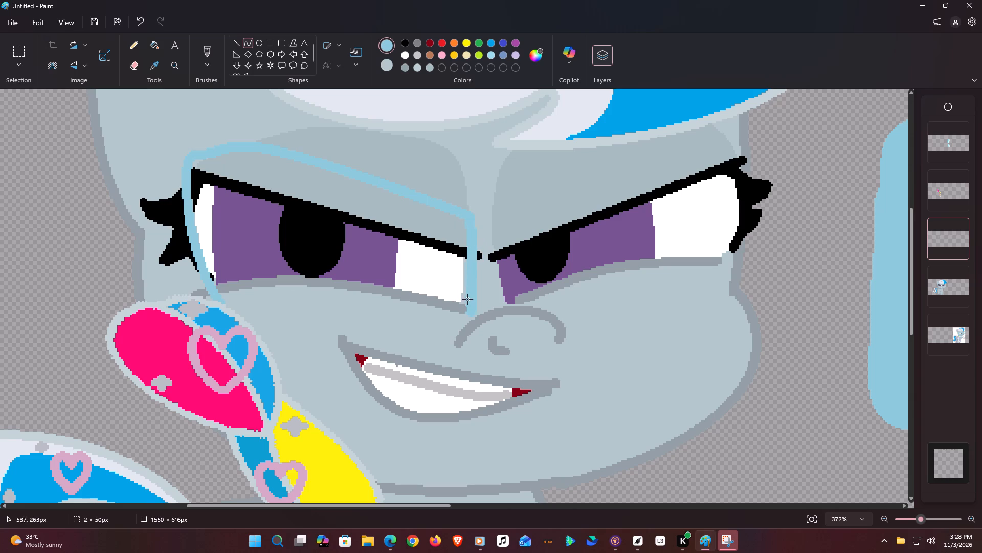
drag(467, 299, 478, 295)
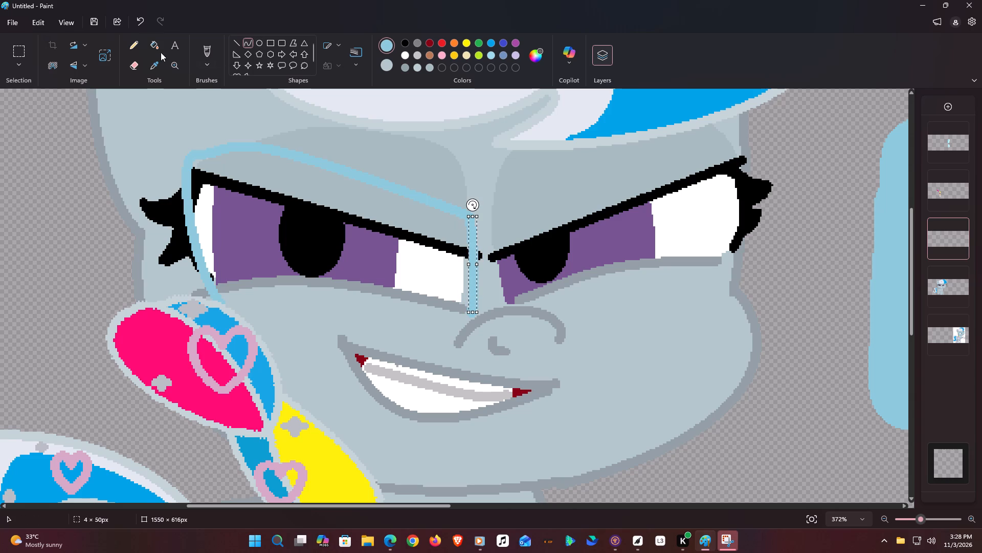
Erase the middle section of the blue line on the left eye's inner side.
click(137, 65)
click(479, 270)
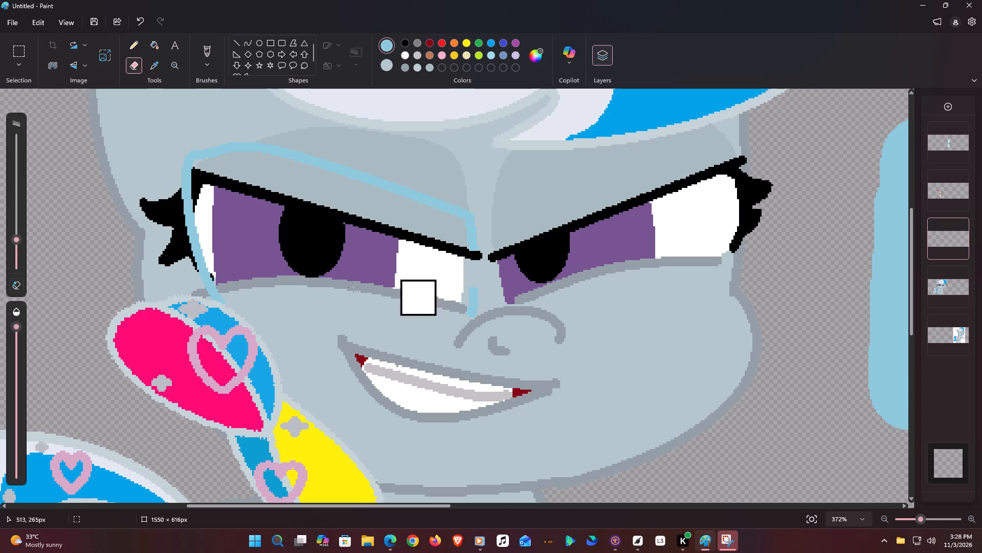
Hide the braid layer and draw a blue curve about 131 px wide beneath the left eye, joining both side lines.
click(248, 41)
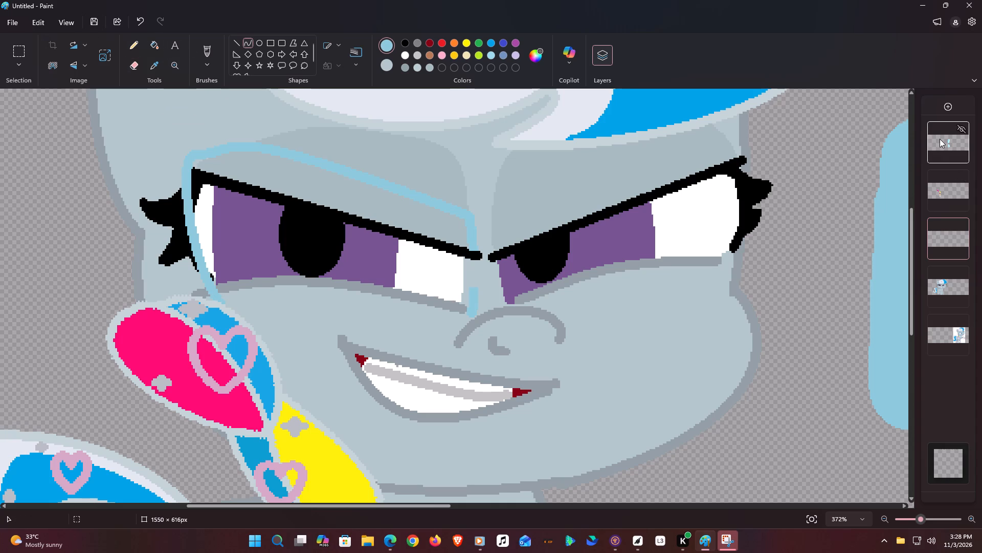
click(965, 180)
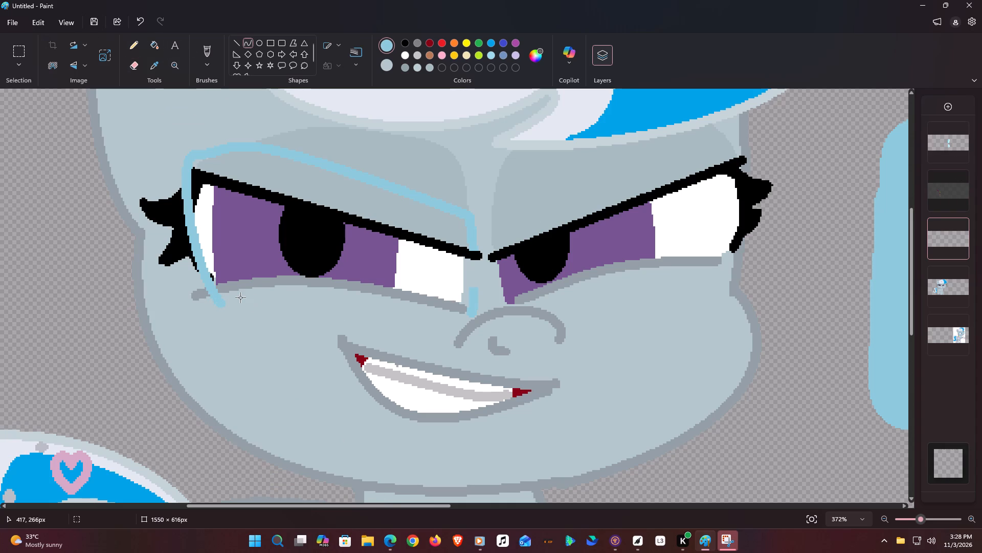
drag(221, 303, 471, 313)
drag(249, 312, 247, 318)
drag(456, 323, 452, 315)
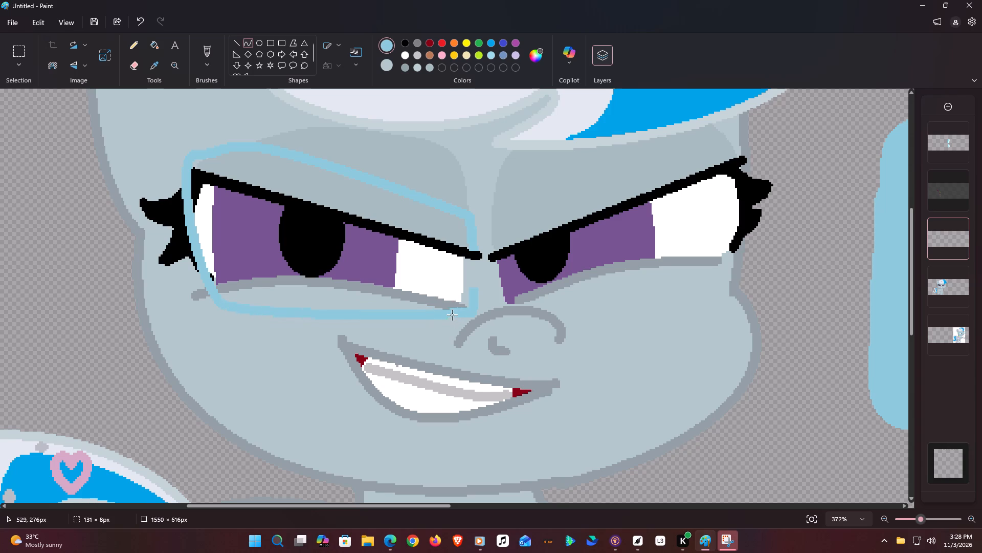
drag(452, 315, 445, 312)
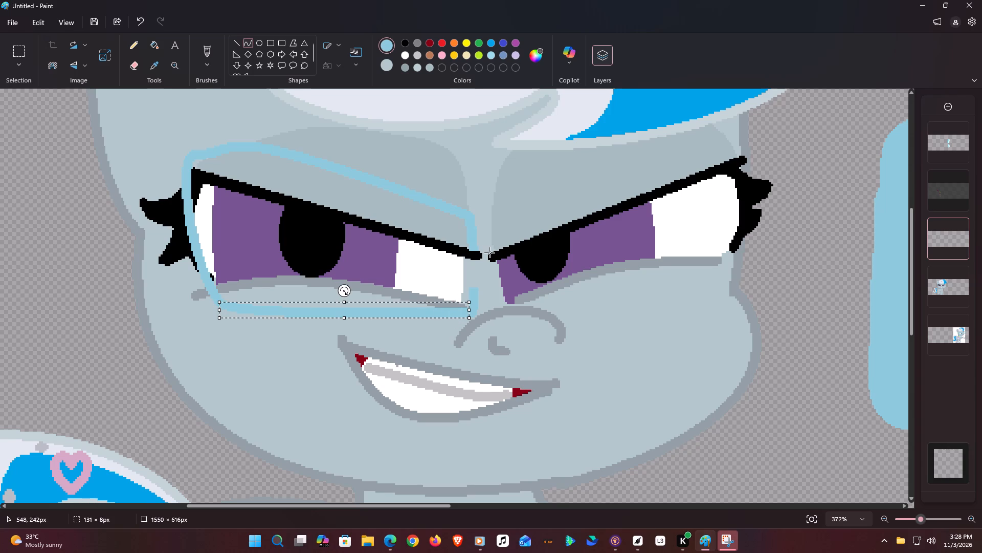
Erase the upper part of the blue stub left at the outline's lower inner corner.
click(234, 39)
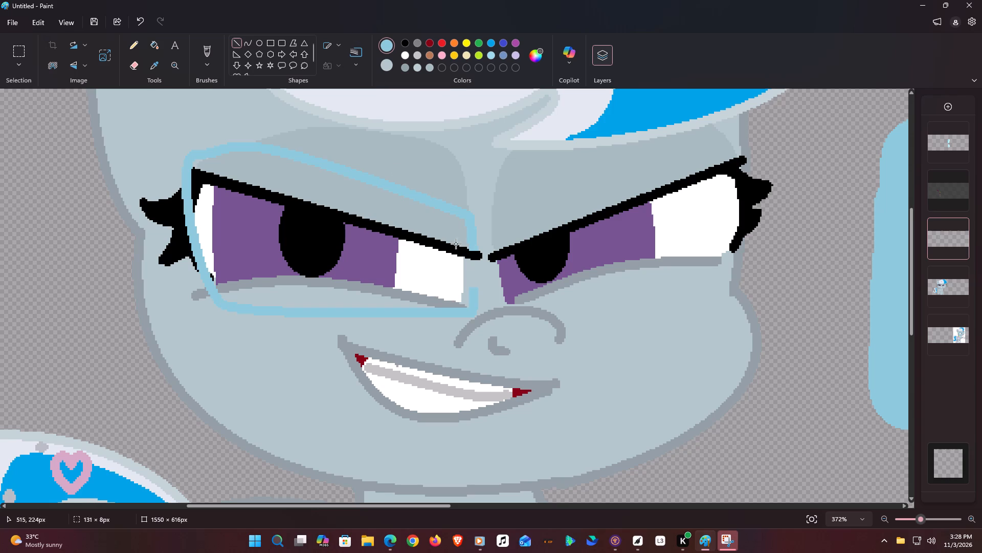
click(125, 63)
click(130, 64)
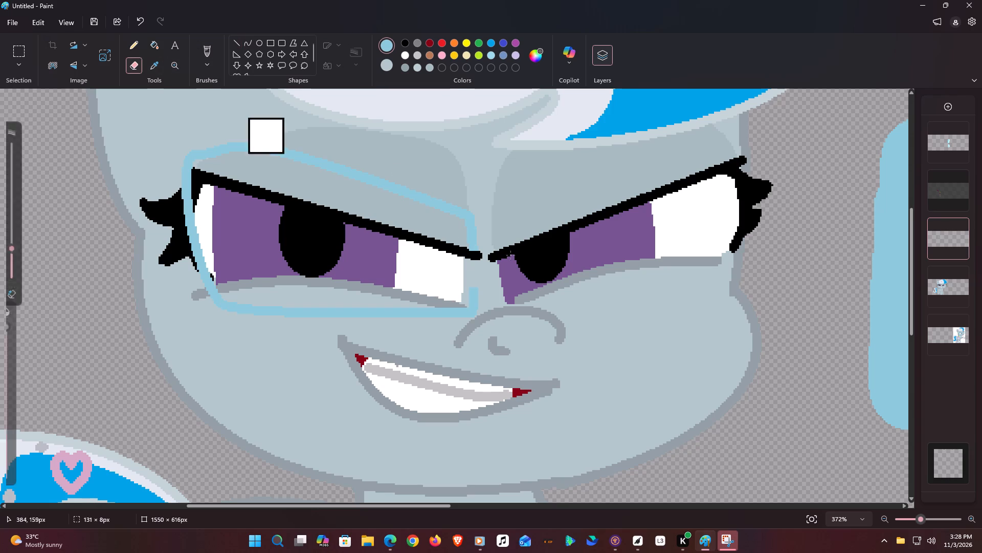
click(474, 283)
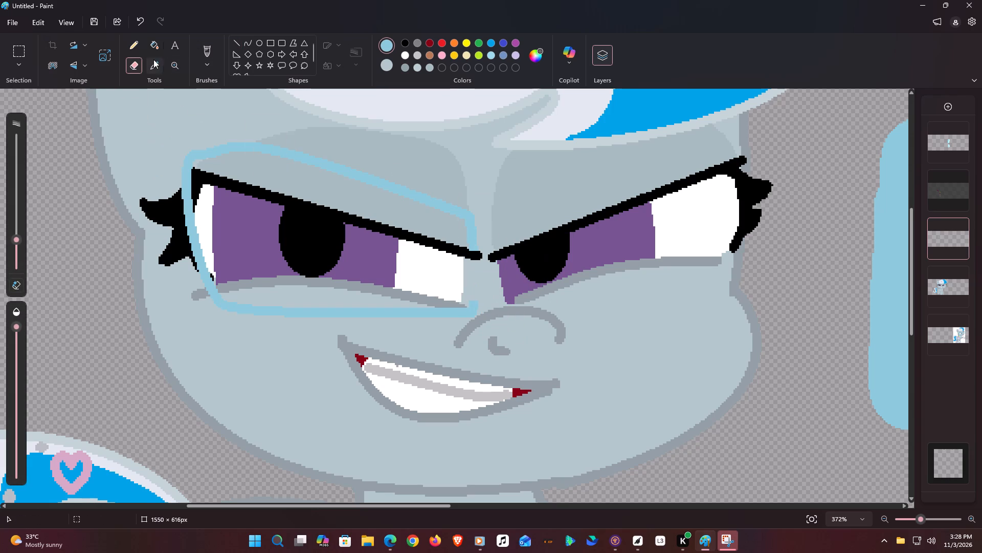
Draw a straight blue line about 14 px tall extending the outline down the left eye's inner side.
click(236, 35)
click(233, 42)
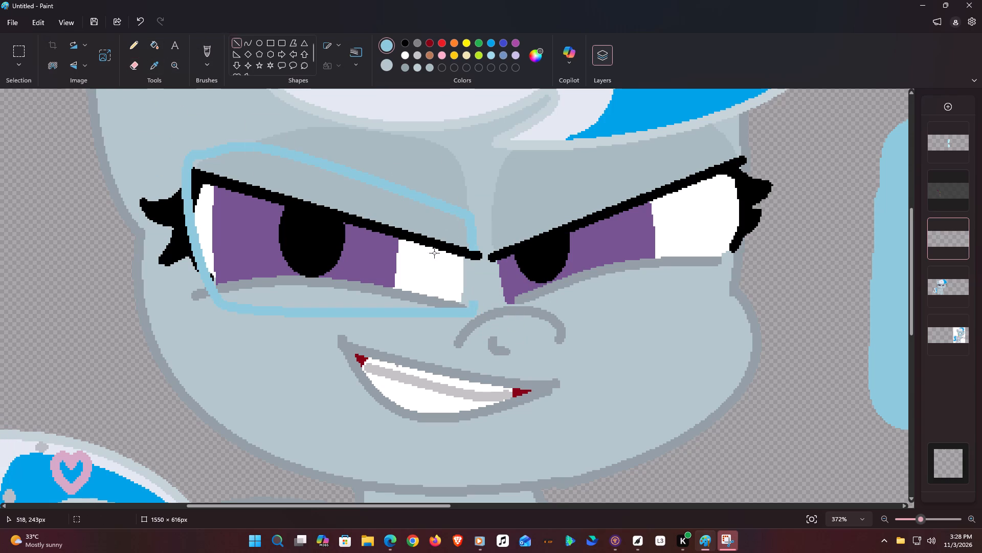
drag(473, 247, 473, 264)
drag(473, 264, 467, 283)
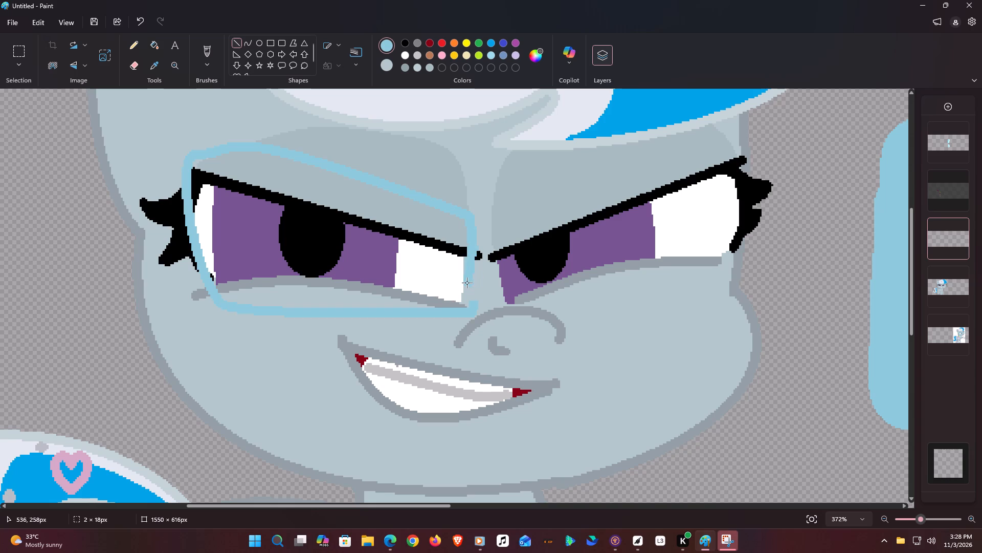
drag(467, 283, 475, 284)
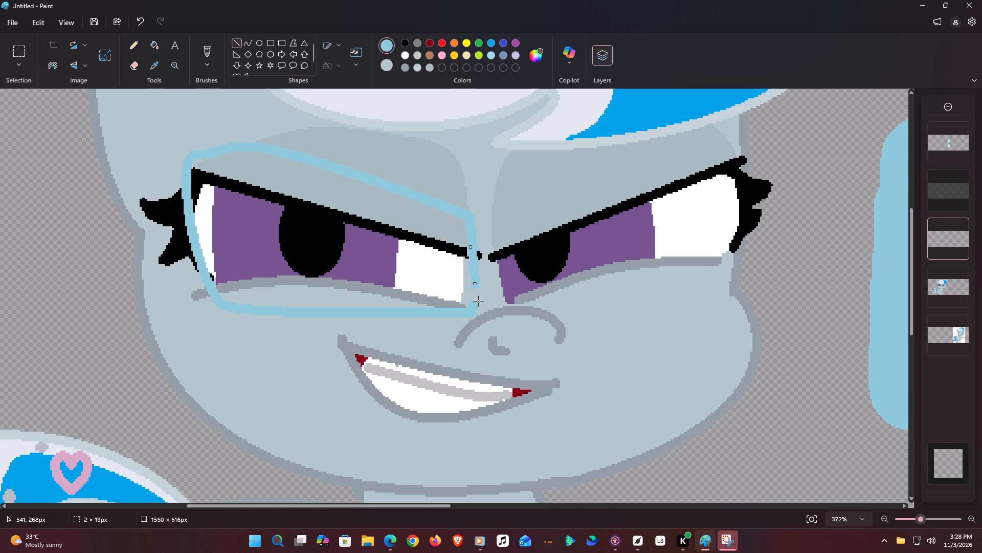
drag(475, 283, 473, 278)
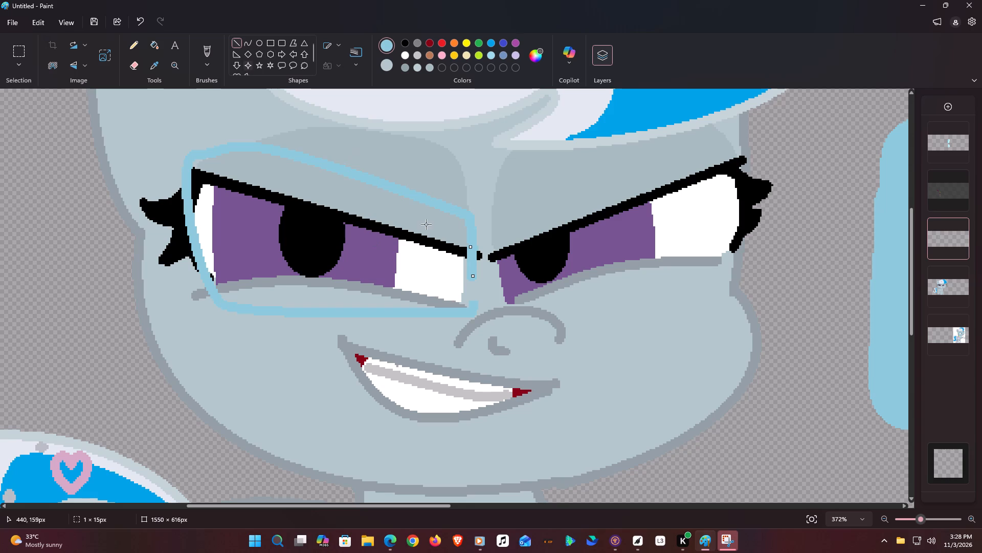
click(475, 274)
Draw two short blue lines from the outline's open inner ends toward the right eye, the lower about 11 px wide and the upper about 9 px.
click(236, 39)
drag(474, 300, 482, 300)
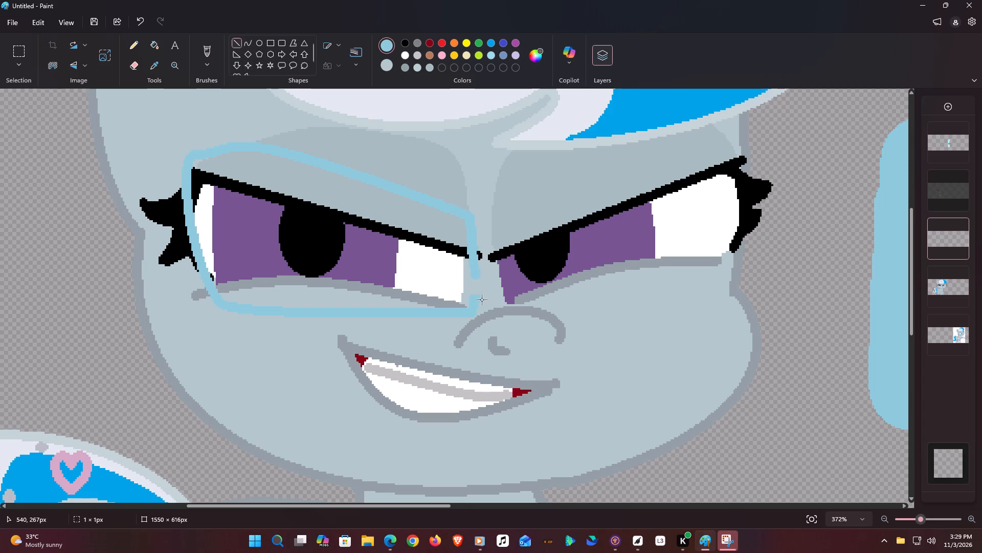
drag(482, 300, 495, 296)
drag(476, 276, 492, 274)
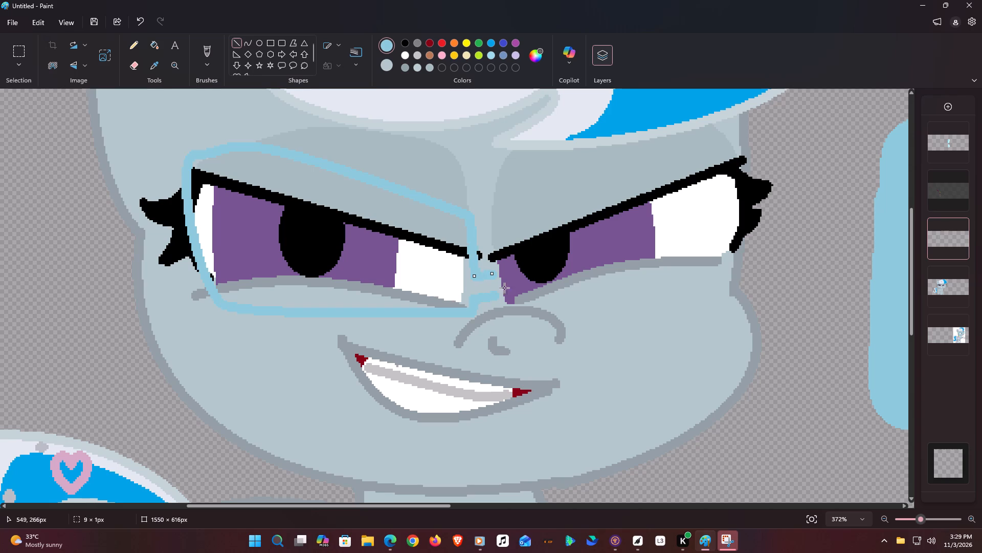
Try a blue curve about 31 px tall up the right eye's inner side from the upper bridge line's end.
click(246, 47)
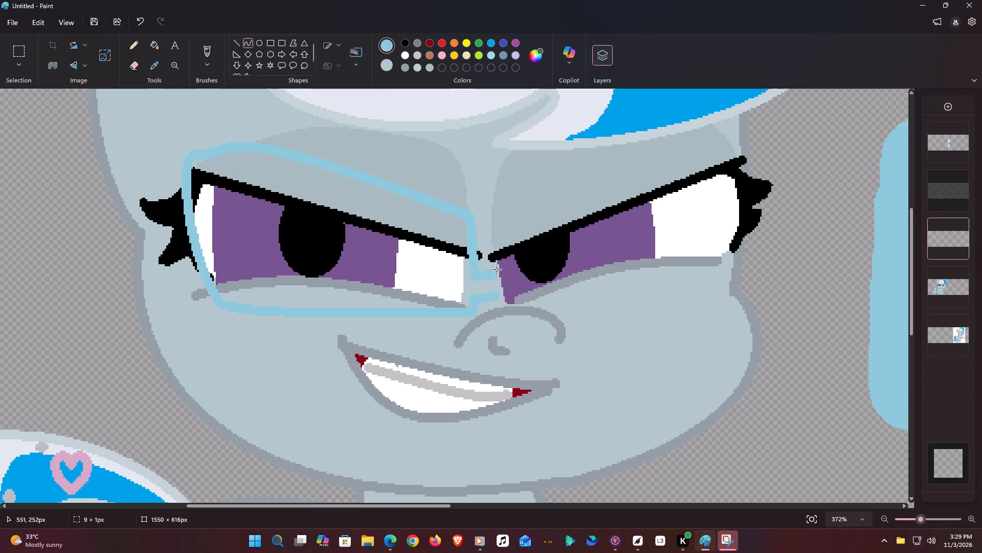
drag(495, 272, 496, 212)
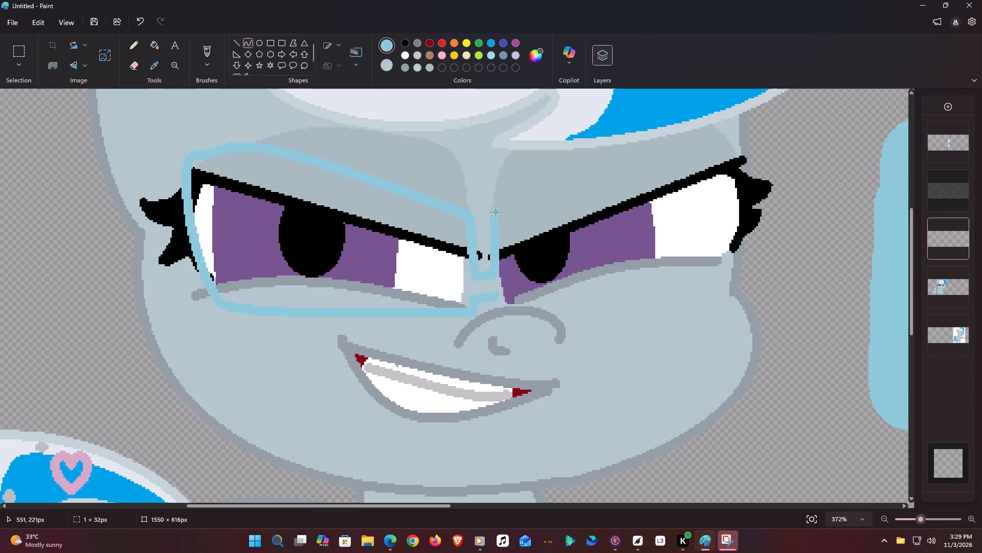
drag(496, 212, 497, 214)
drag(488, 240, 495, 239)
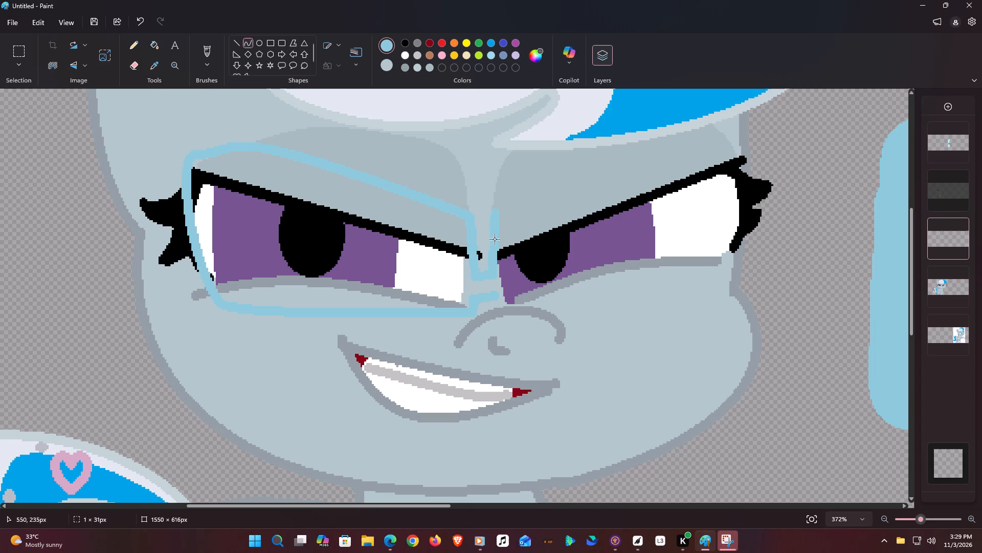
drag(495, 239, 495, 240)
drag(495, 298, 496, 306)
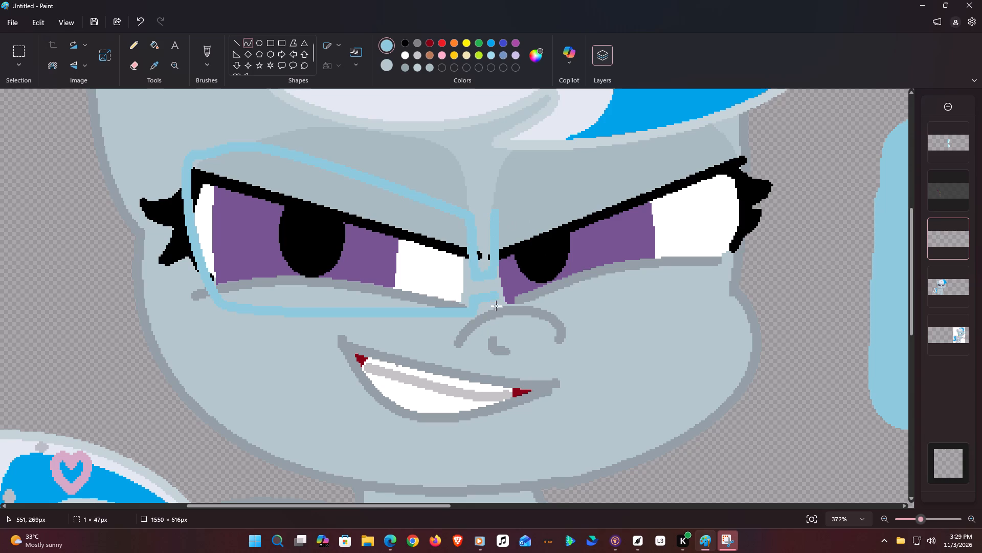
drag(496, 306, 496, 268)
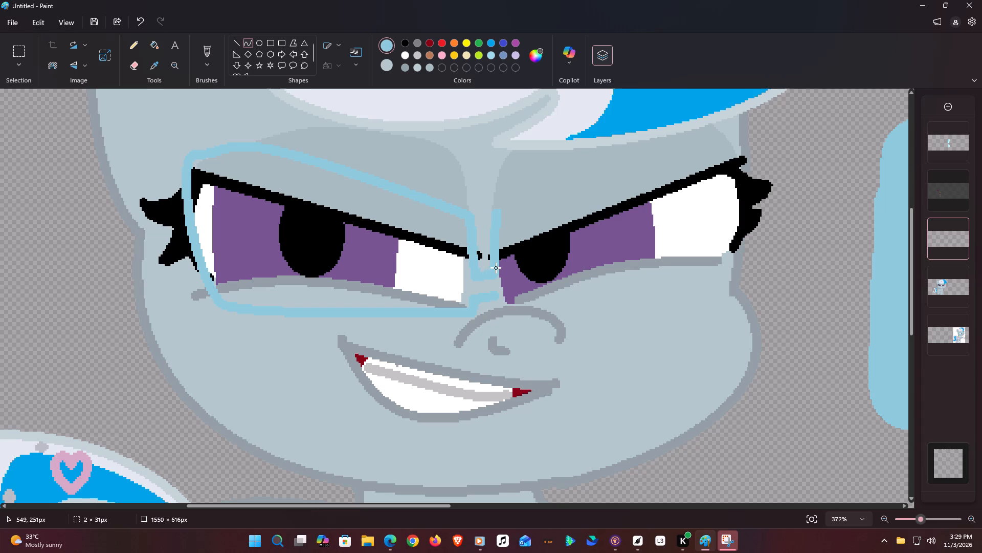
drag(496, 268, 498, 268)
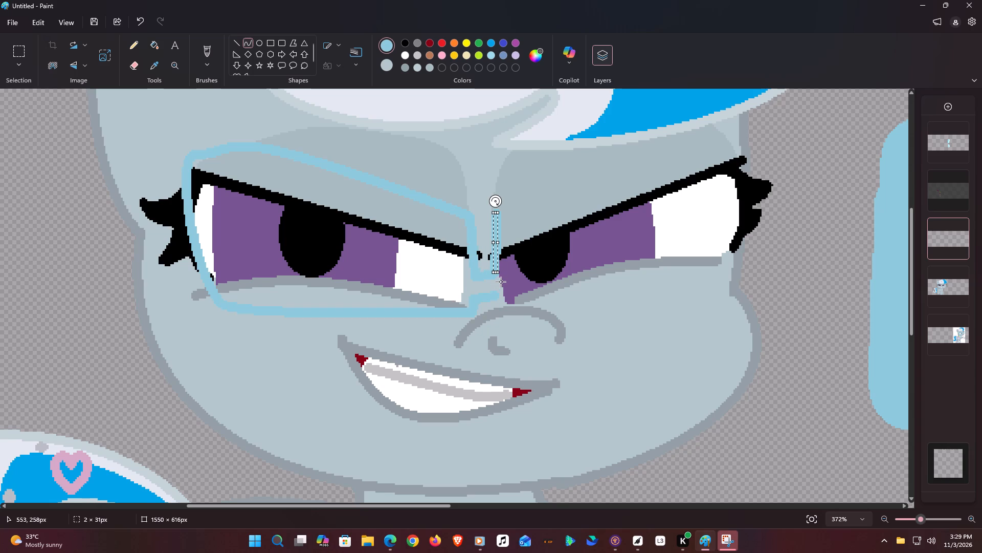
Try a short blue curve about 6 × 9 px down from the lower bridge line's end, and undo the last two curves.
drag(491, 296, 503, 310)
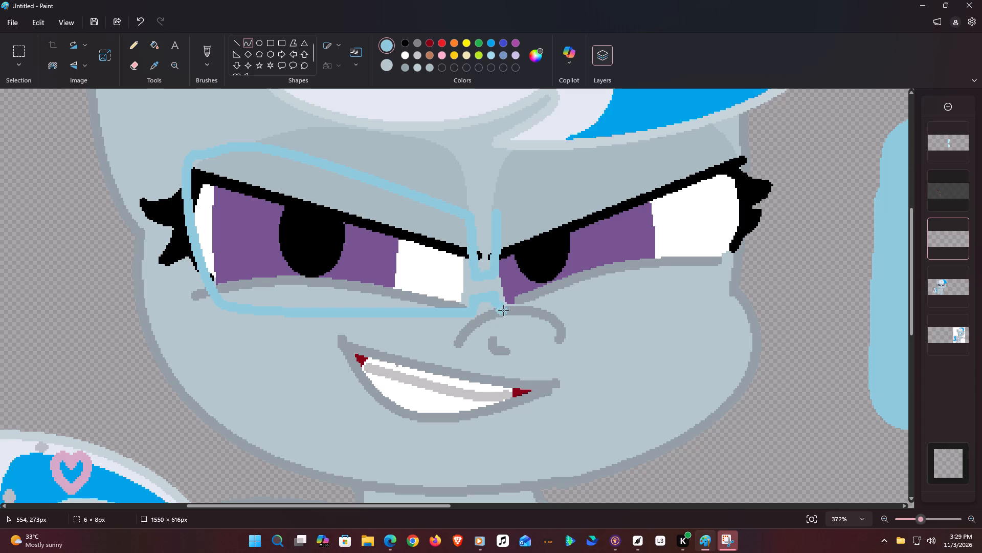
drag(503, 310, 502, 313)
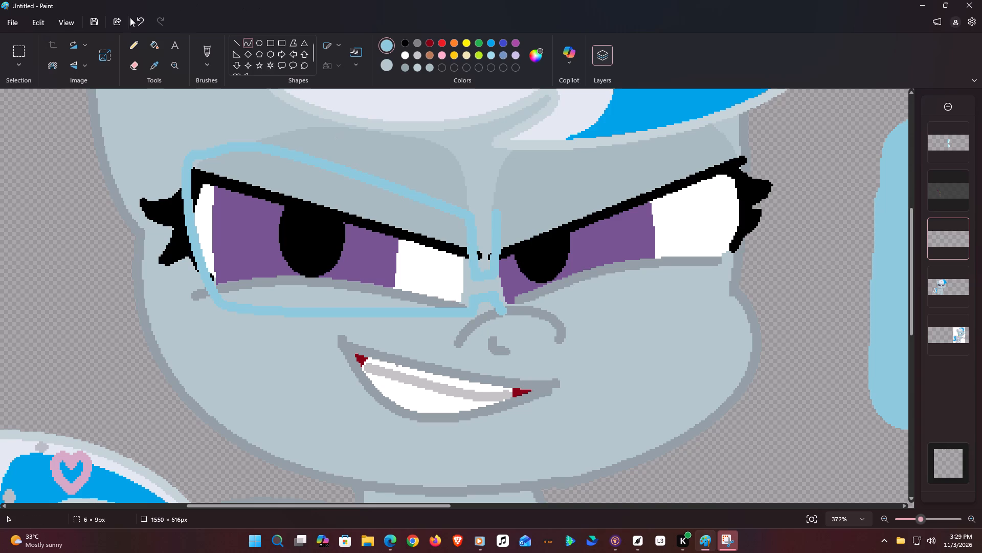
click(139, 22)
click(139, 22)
Draw a blue curve about 29 px tall along the right eye's inner side, ending at the upper bridge line and bowed slightly toward the eye.
drag(496, 218, 491, 272)
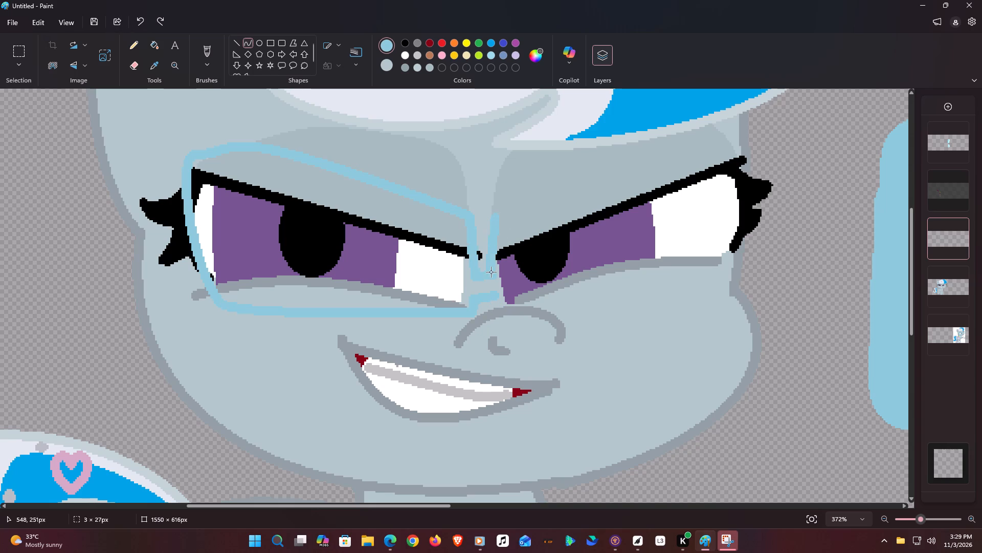
drag(491, 272, 494, 273)
click(499, 243)
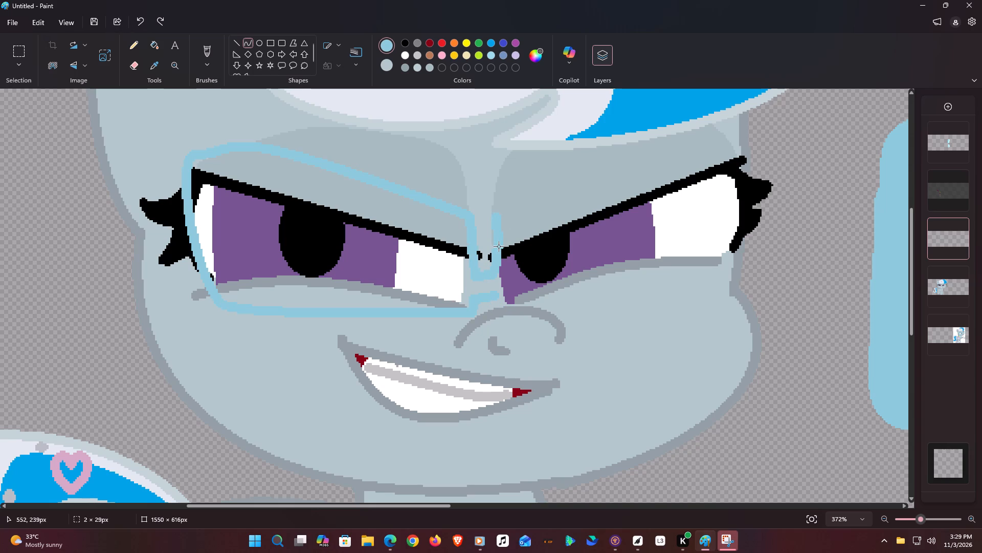
click(499, 246)
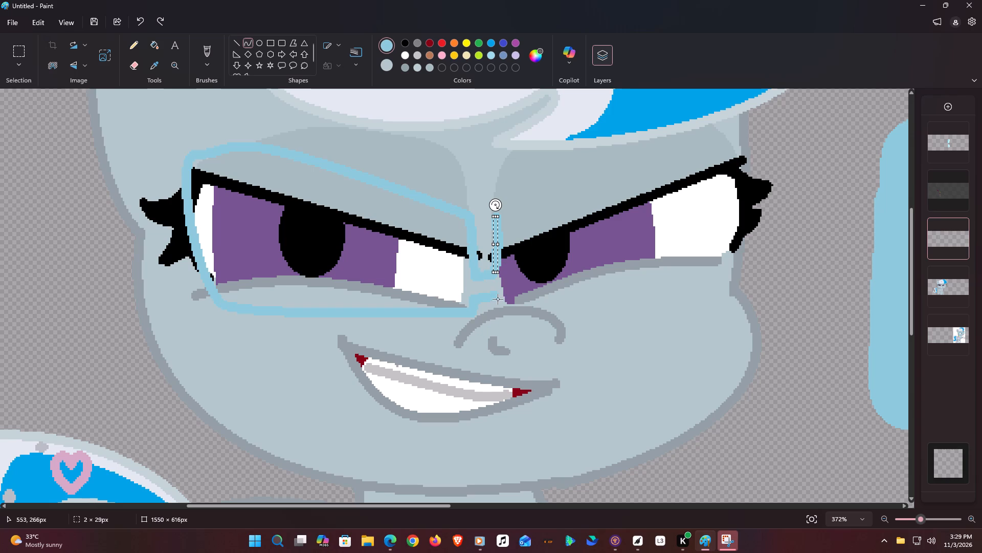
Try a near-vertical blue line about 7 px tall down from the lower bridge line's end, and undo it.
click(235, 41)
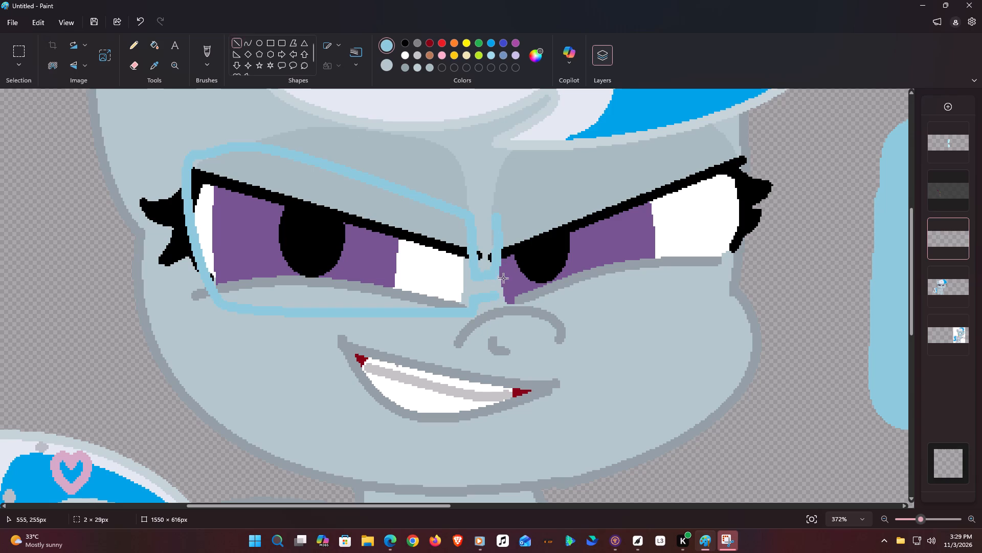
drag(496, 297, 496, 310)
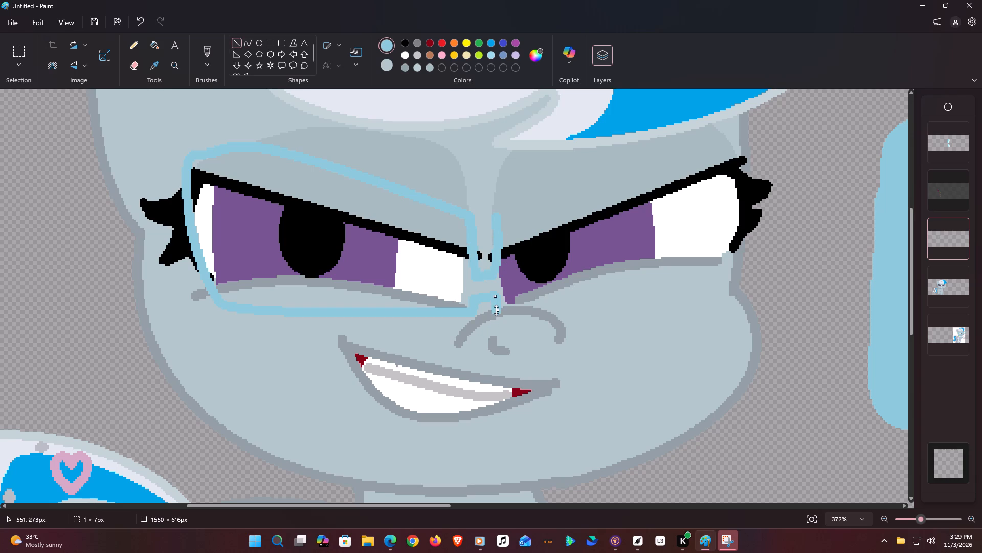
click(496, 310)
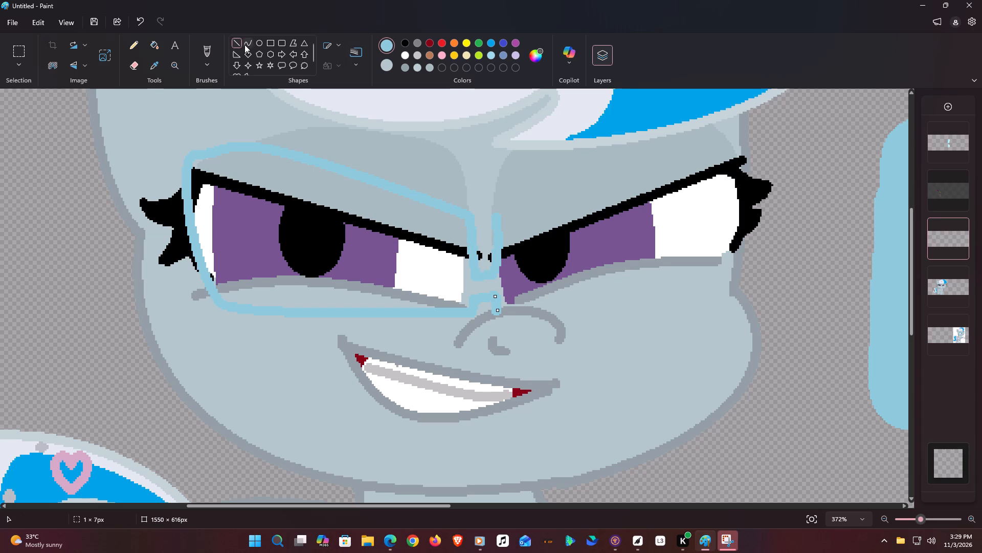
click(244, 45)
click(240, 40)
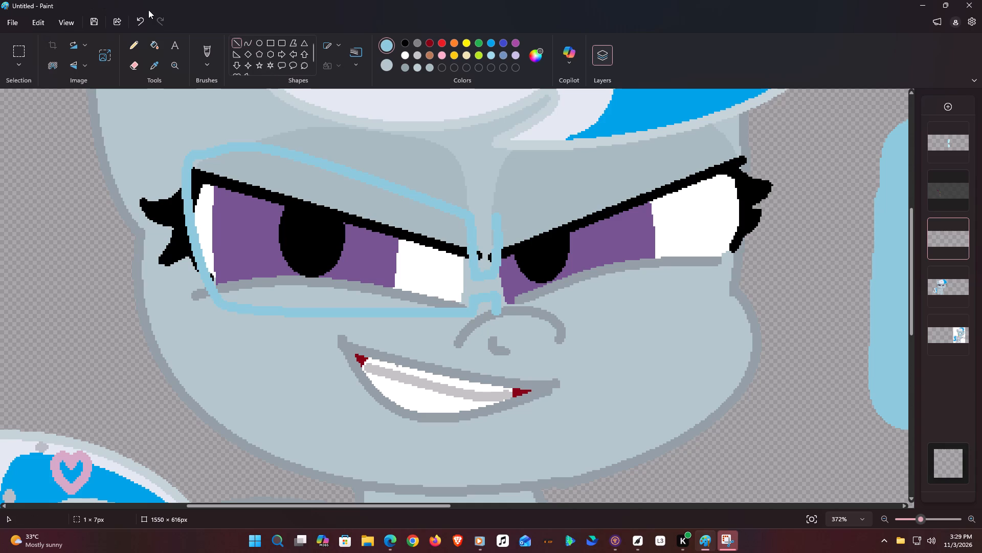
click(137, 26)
Draw a short slanted blue line about 3 × 5 px down from the lower bridge line's end toward the right eye's lower corner.
drag(495, 295, 504, 309)
drag(504, 309, 500, 306)
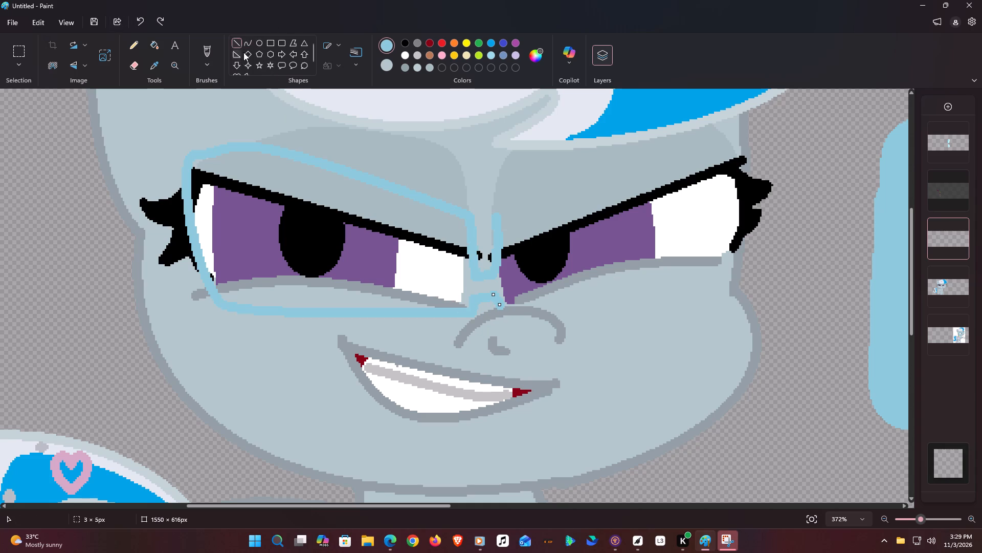
Draw a blue curve about 124 px wide above the right eye, arching from the inner side line to the outer brow, and shift it slightly upward.
click(248, 44)
drag(496, 222, 732, 142)
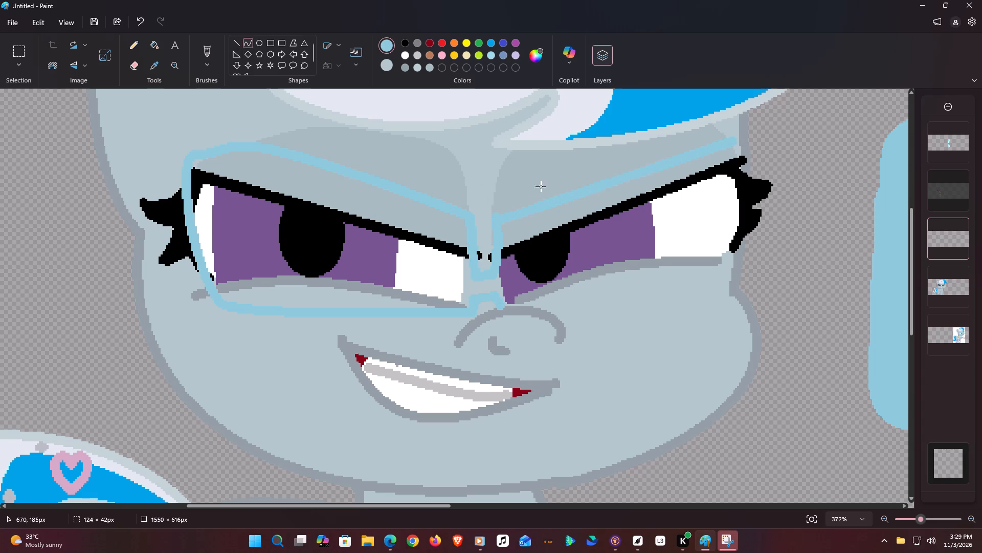
drag(669, 163, 680, 134)
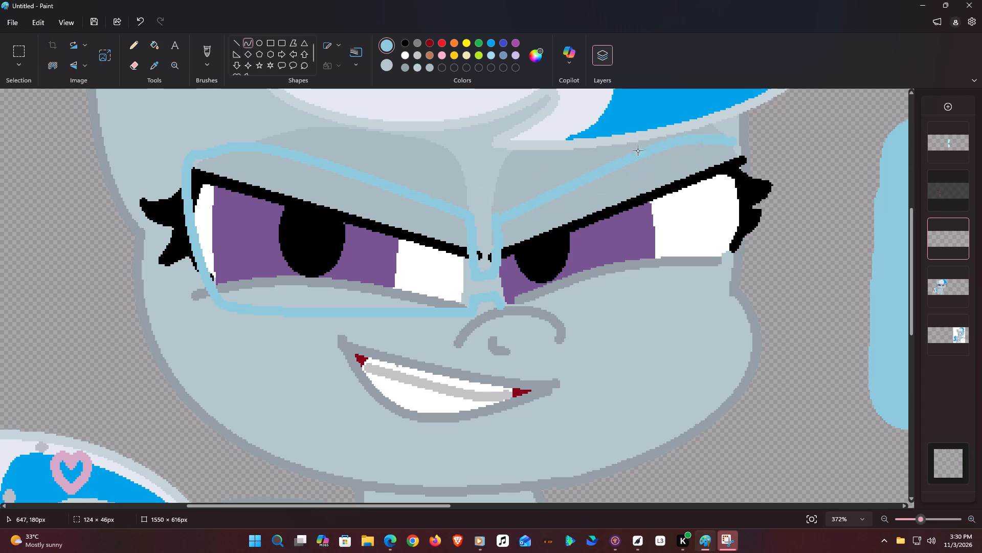
drag(526, 201, 710, 122)
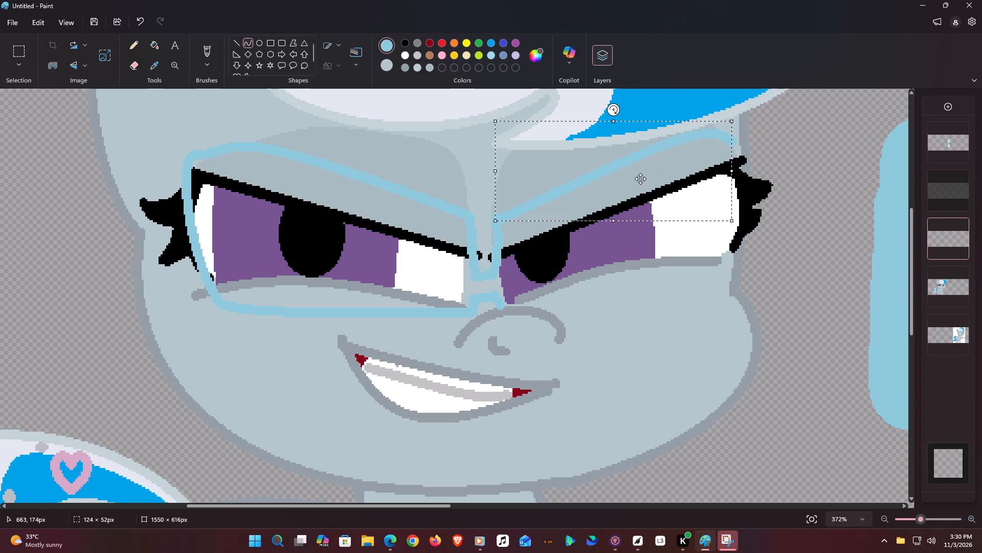
click(530, 204)
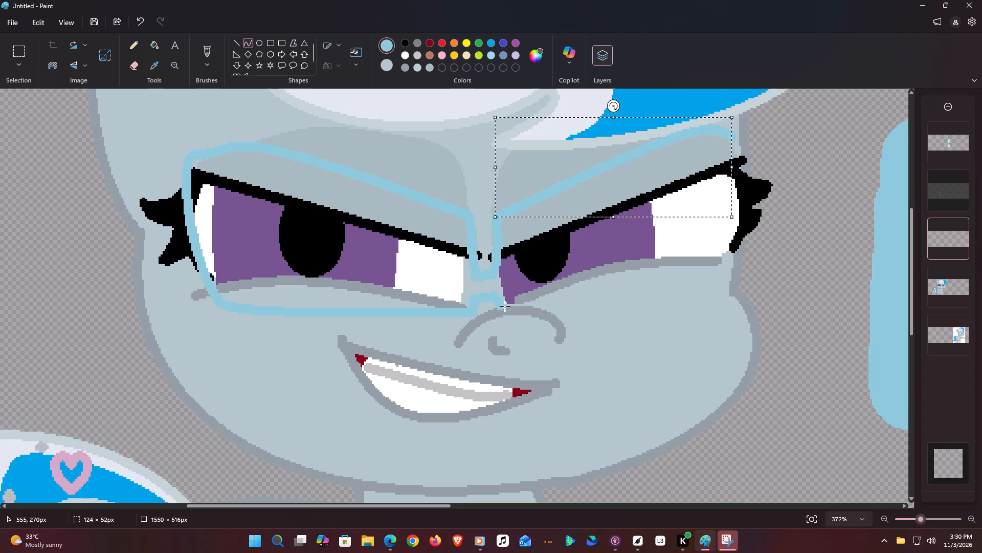
Draw a blue curve about 121 px wide and 31 px tall under the right eye, from its inner lower corner to the outer corner, bowed downward.
drag(505, 308, 735, 248)
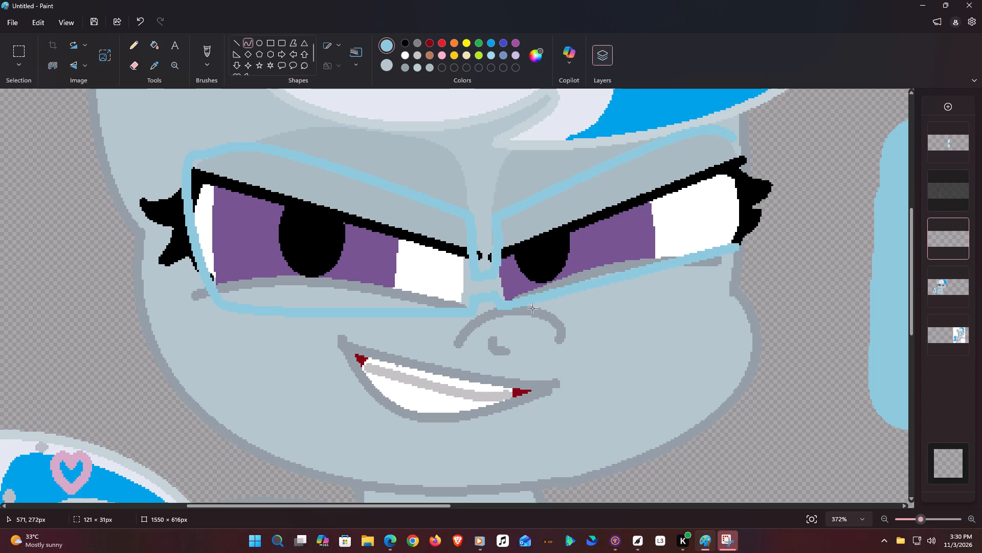
drag(580, 277, 645, 291)
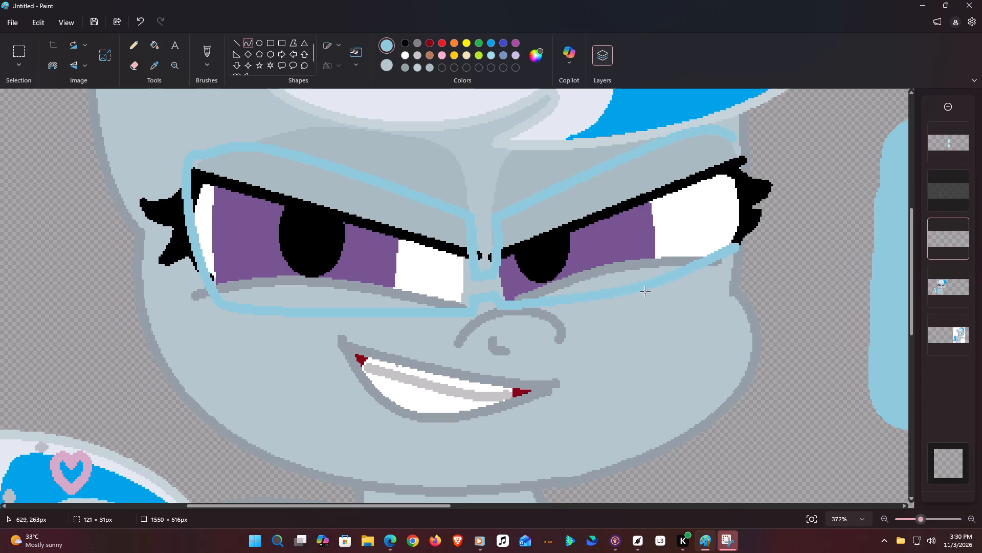
drag(645, 291, 645, 291)
drag(710, 248, 735, 279)
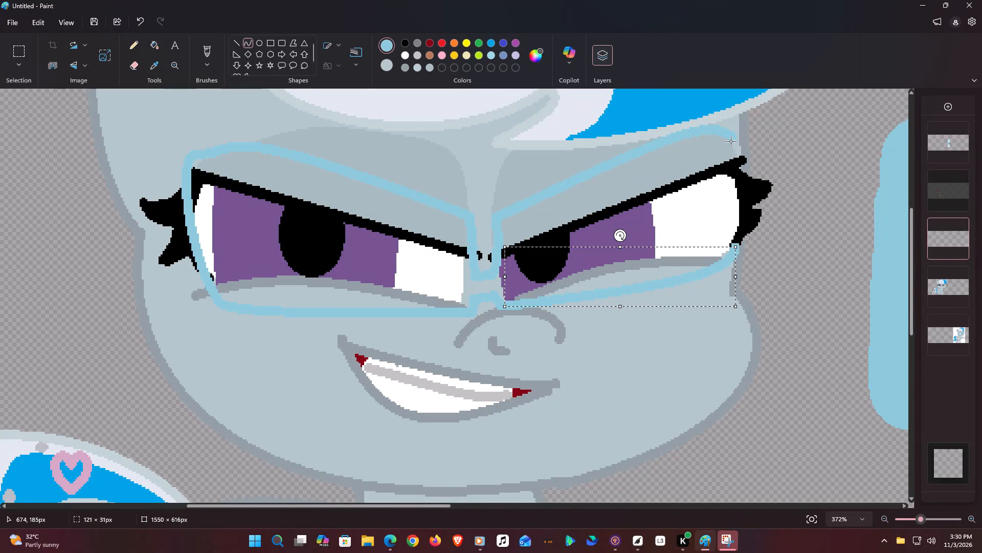
Close the right eye's outer side with a blue curve about 56 px tall, bowed outward, and narrow it slightly from its inner edge.
drag(729, 137, 734, 243)
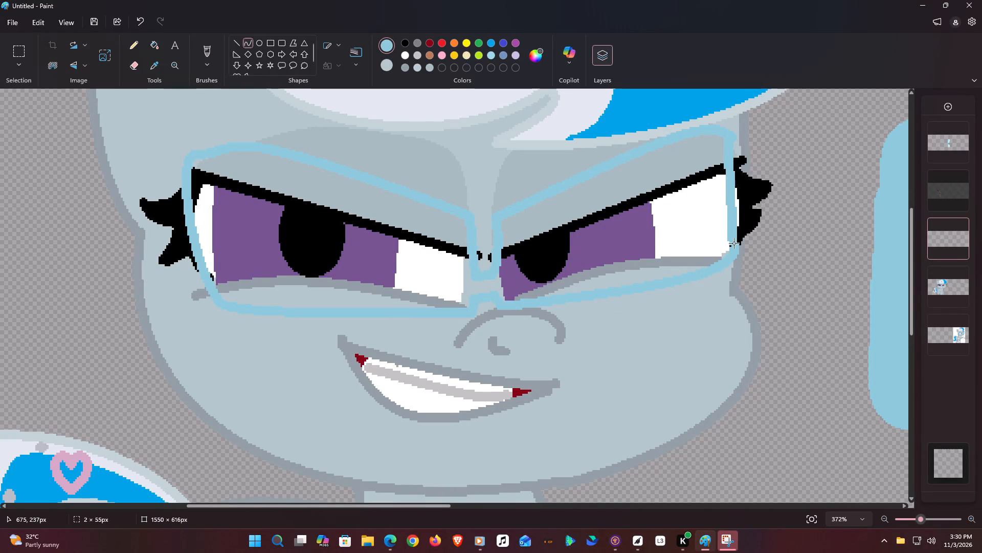
drag(734, 243, 735, 245)
drag(738, 186, 743, 188)
drag(742, 159, 744, 156)
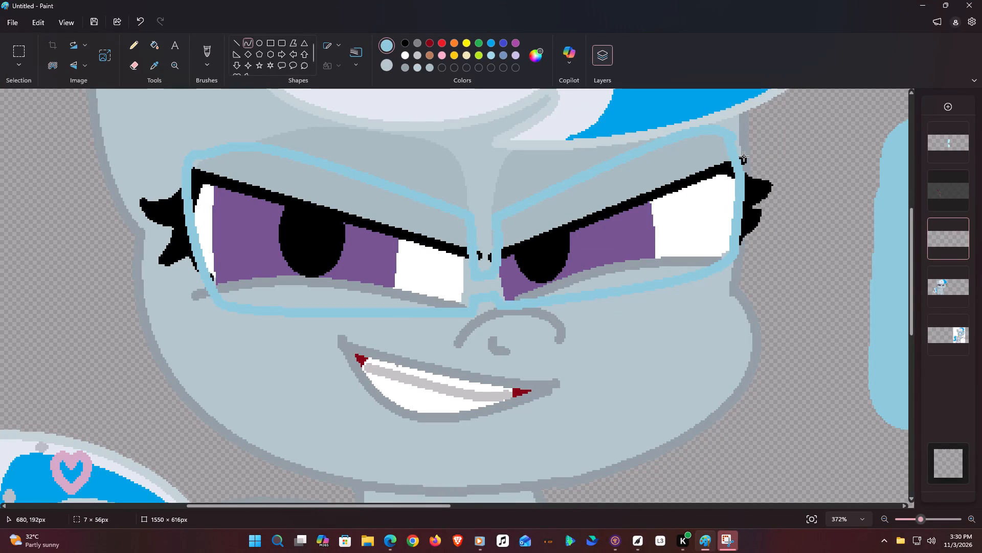
drag(744, 156, 734, 218)
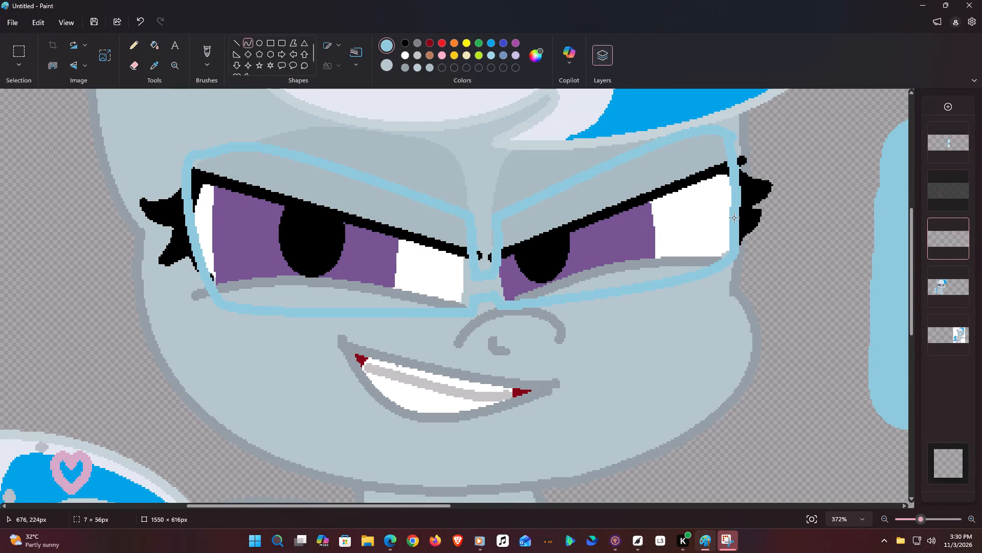
drag(734, 218, 734, 218)
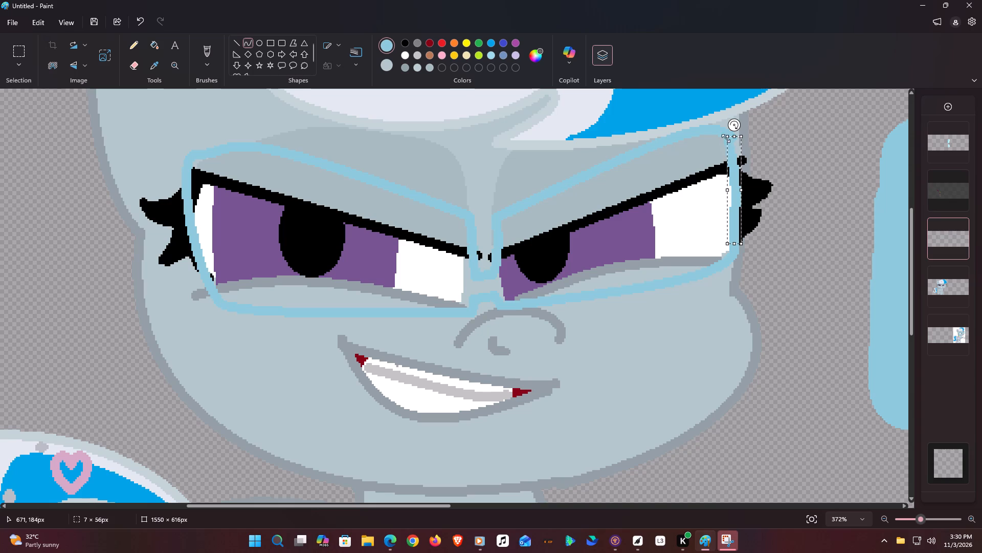
drag(726, 136, 733, 136)
click(783, 189)
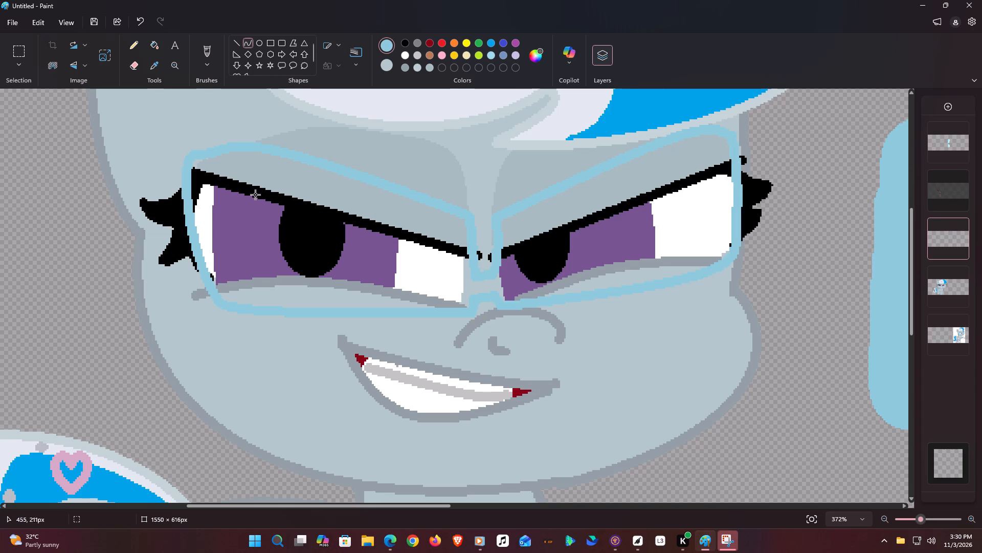
Draw a second blue curve about 130 × 34 px inside the left eye's upper outline, parallel to it, and fine-tune its corners.
drag(207, 163, 454, 232)
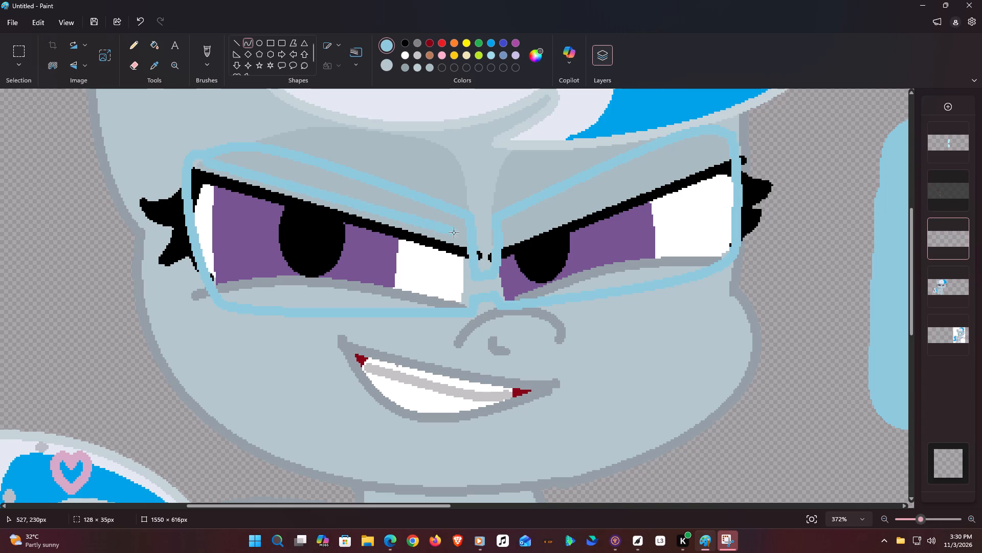
drag(454, 232, 452, 222)
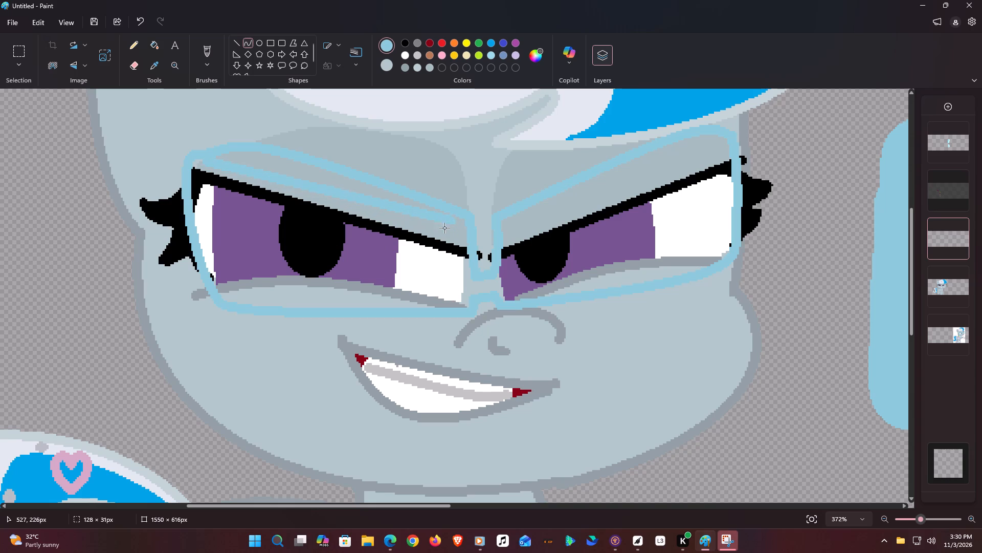
drag(315, 188, 244, 160)
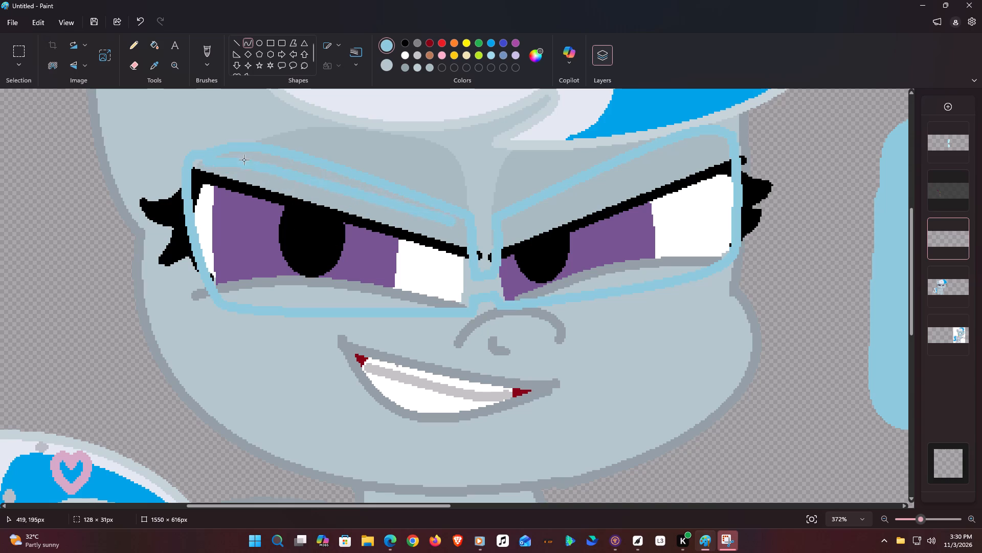
drag(244, 160, 244, 159)
click(242, 164)
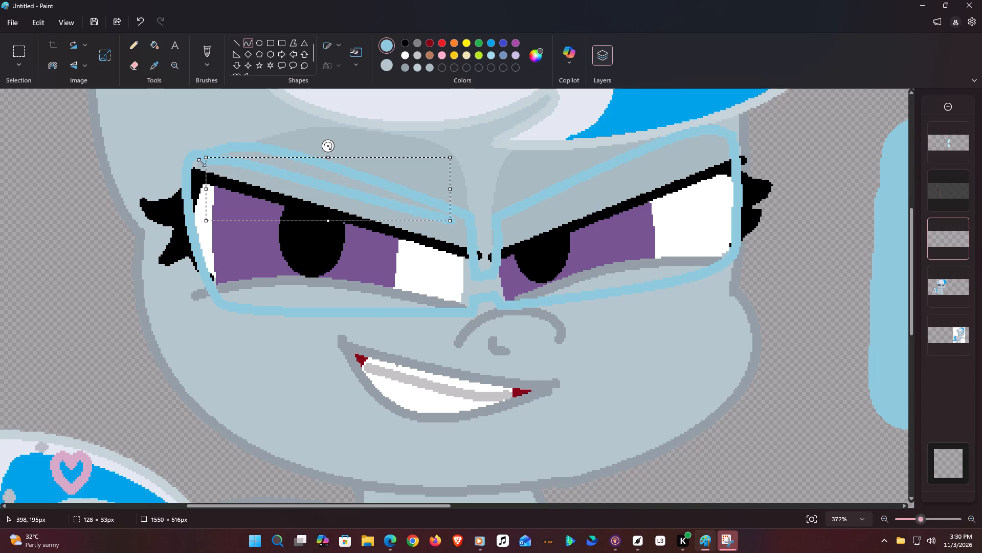
drag(213, 158, 206, 162)
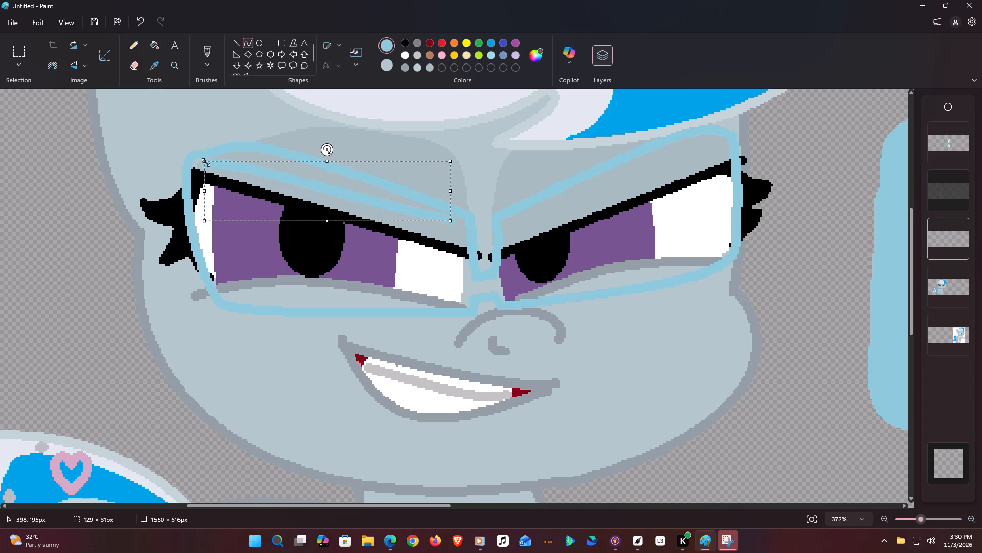
click(451, 229)
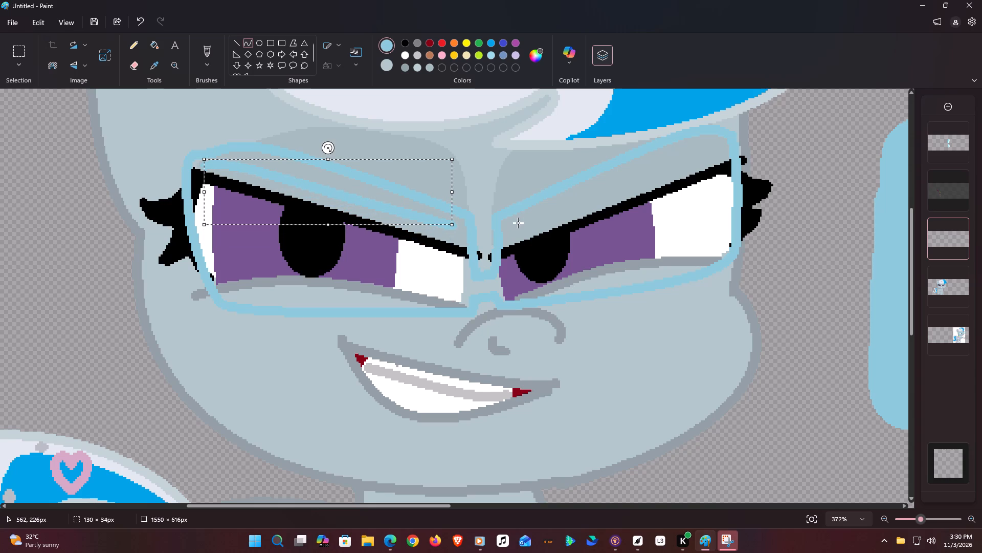
Draw a second blue curve about 107 px wide inside the right eye's upper outline, arched parallel to it.
drag(508, 220, 712, 142)
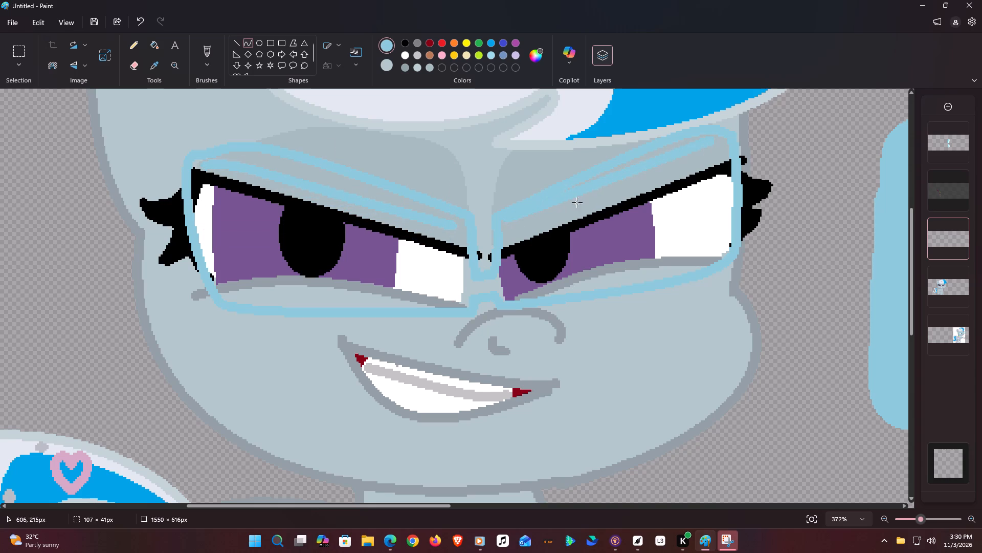
drag(536, 211, 676, 135)
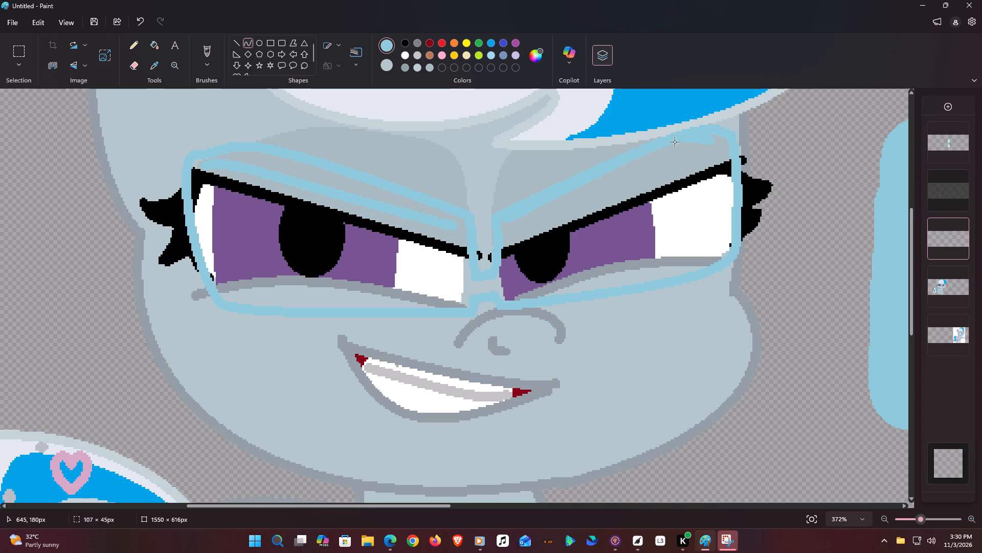
click(674, 140)
drag(654, 166, 659, 176)
Draw a blue curve about 15 × 66 px inside the left eye's outer side, running down from the inner upper curve and bowed outward.
drag(205, 163, 207, 238)
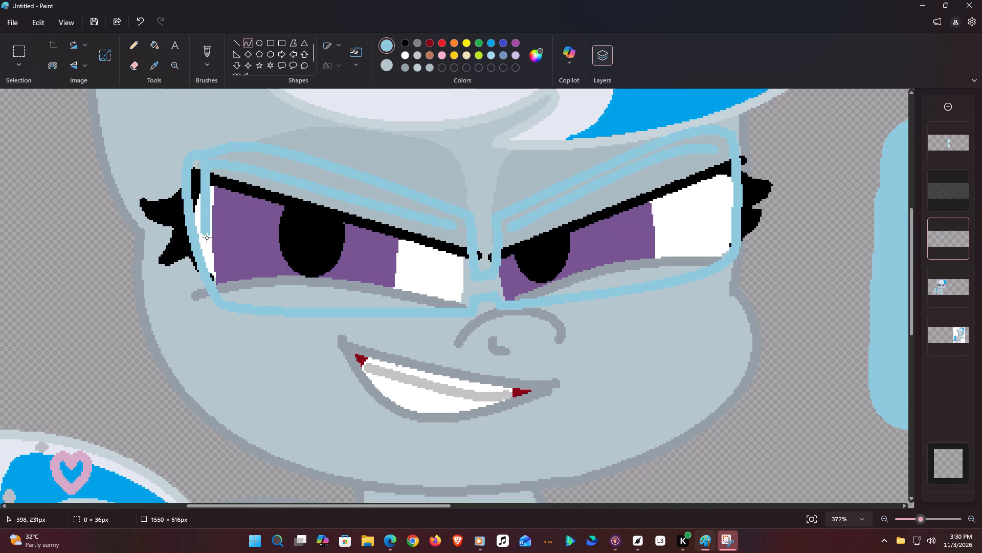
drag(207, 238, 230, 288)
drag(218, 203, 203, 206)
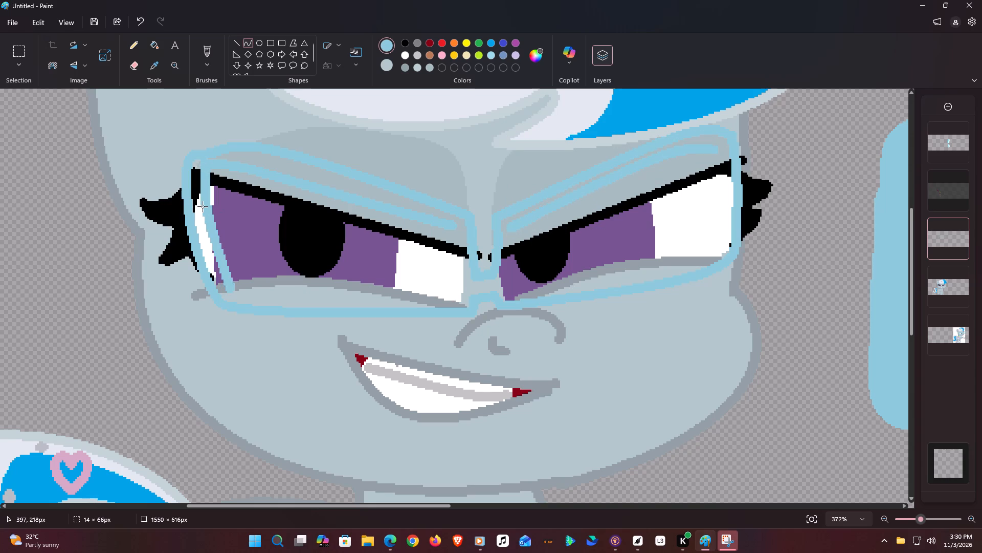
drag(203, 206, 202, 206)
drag(225, 246, 214, 267)
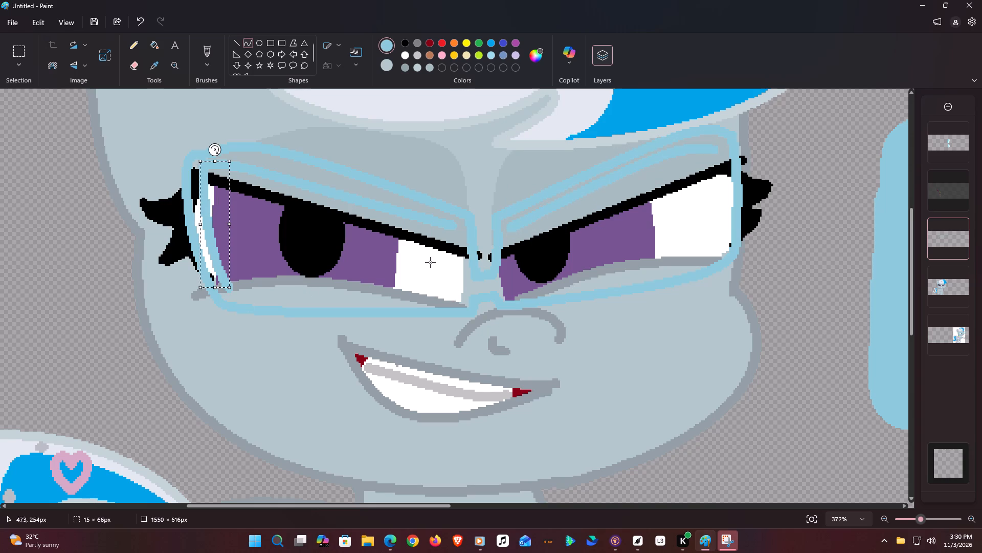
Draw a near-vertical blue curve about 3 × 35 px along the left eye's nose side, down from the inner upper curve's end.
drag(455, 227, 468, 301)
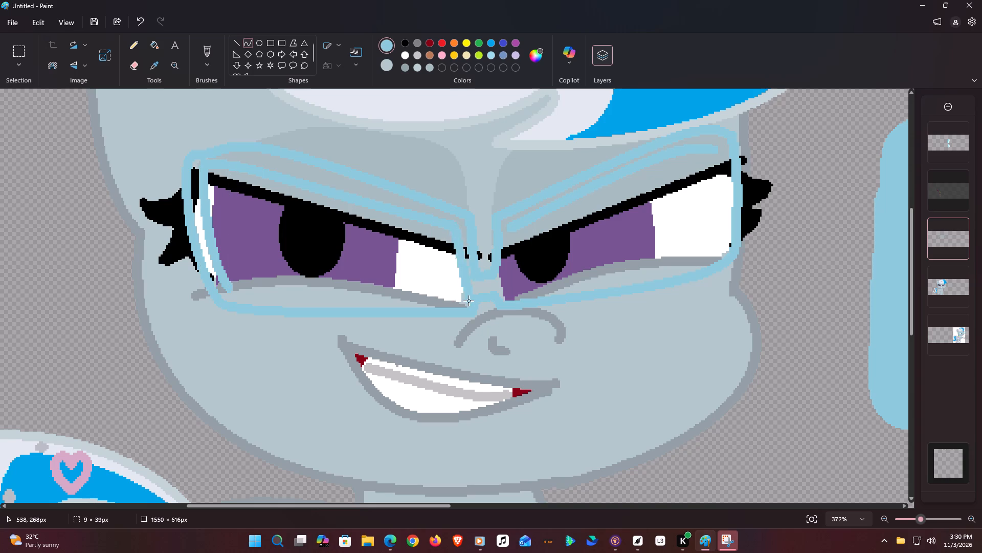
drag(468, 301, 460, 294)
drag(456, 251, 458, 258)
click(458, 258)
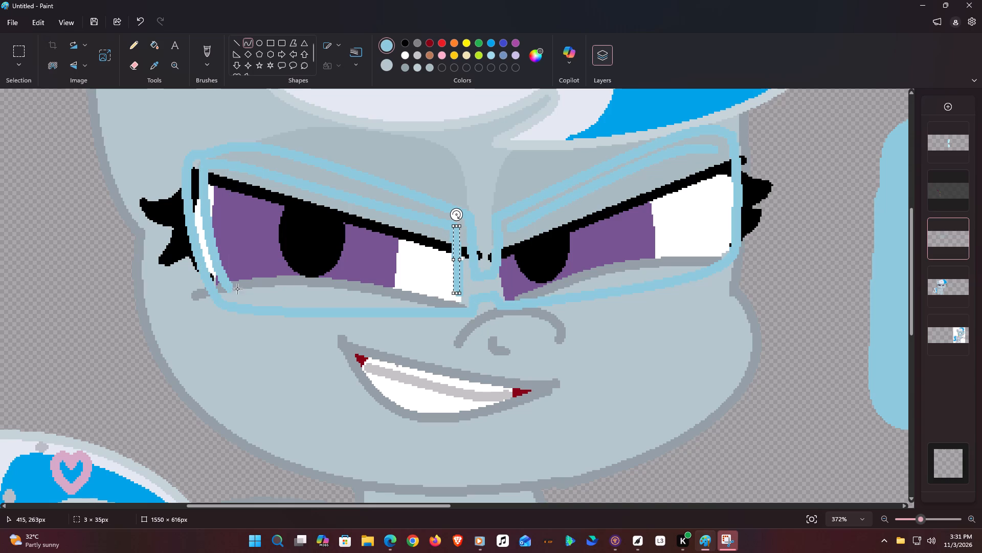
Close the left eye's inner outline with a blue curve about 121 × 8 px along the bottom, bowed slightly downward.
drag(230, 288, 452, 297)
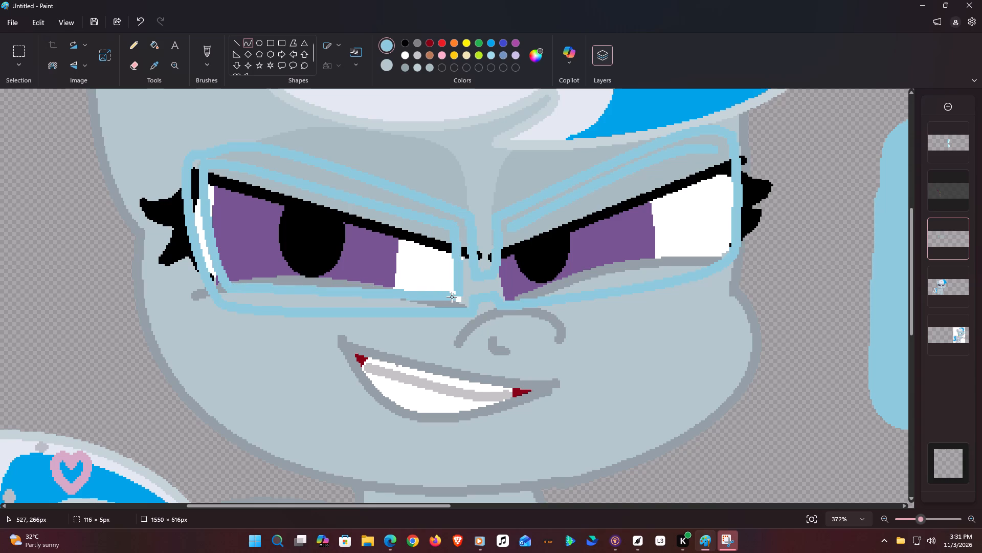
drag(452, 297, 460, 292)
drag(265, 292, 266, 303)
click(266, 303)
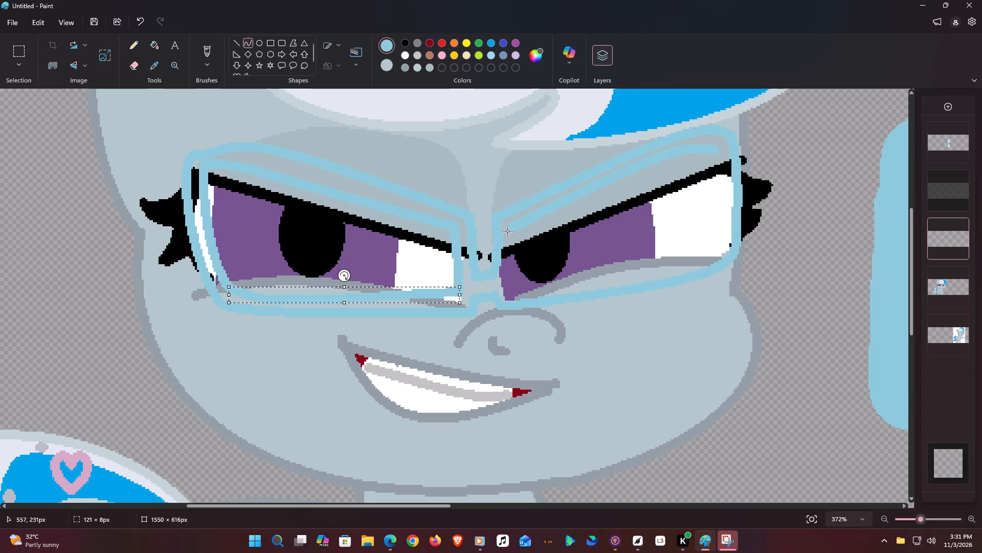
Draw a blue curve about 5 × 31 px along the right eye's nose side, down from the inner upper curve's end.
drag(507, 230, 509, 295)
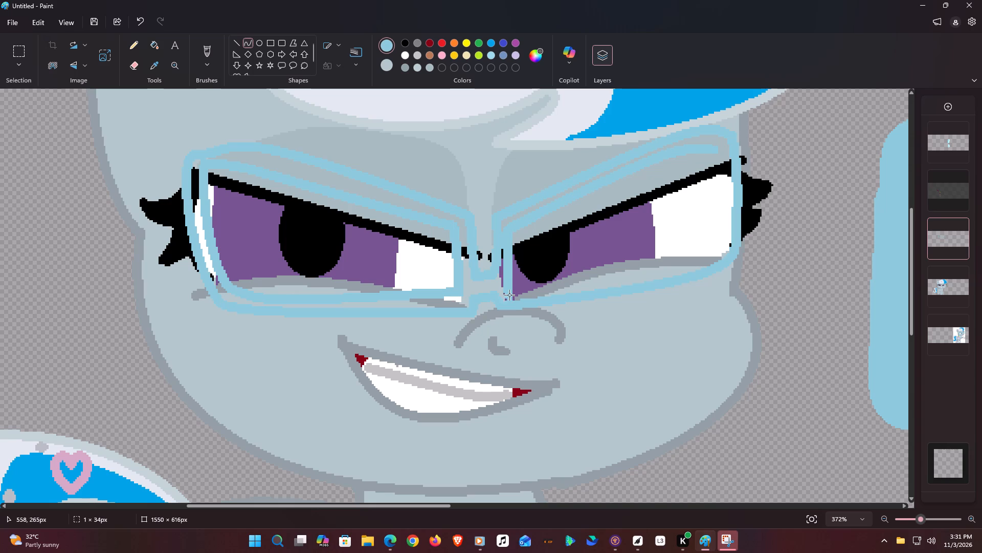
drag(509, 295, 516, 290)
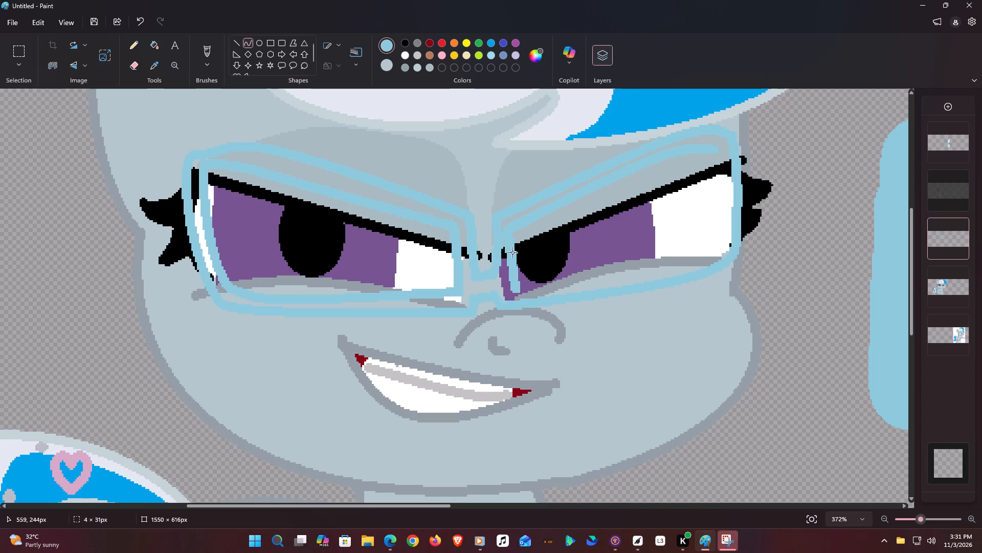
click(510, 244)
drag(507, 244, 507, 245)
drag(507, 245, 507, 258)
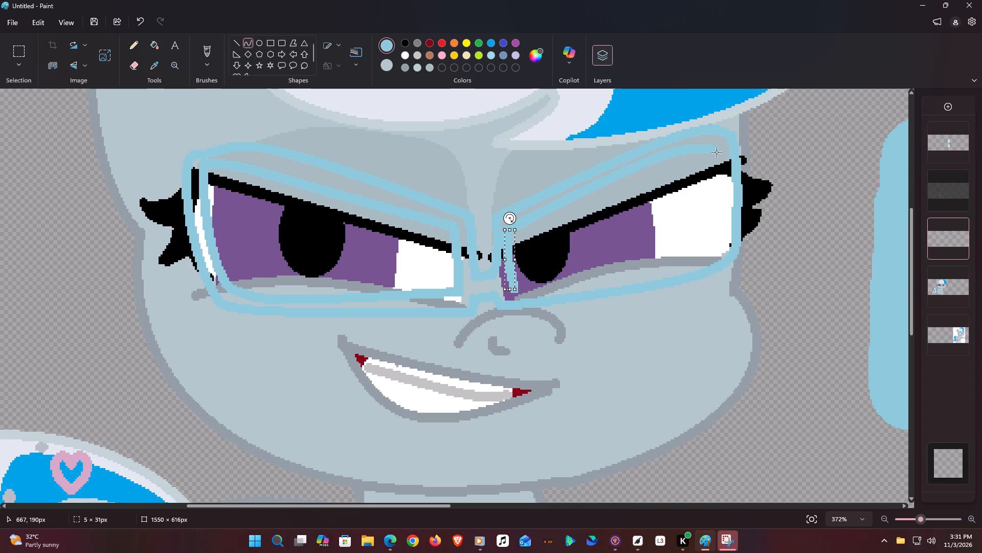
Draw a blue curve about 4 × 47 px inside the right eye's outer side, down from the inner upper curve's end and bowed slightly outward.
drag(717, 152, 721, 242)
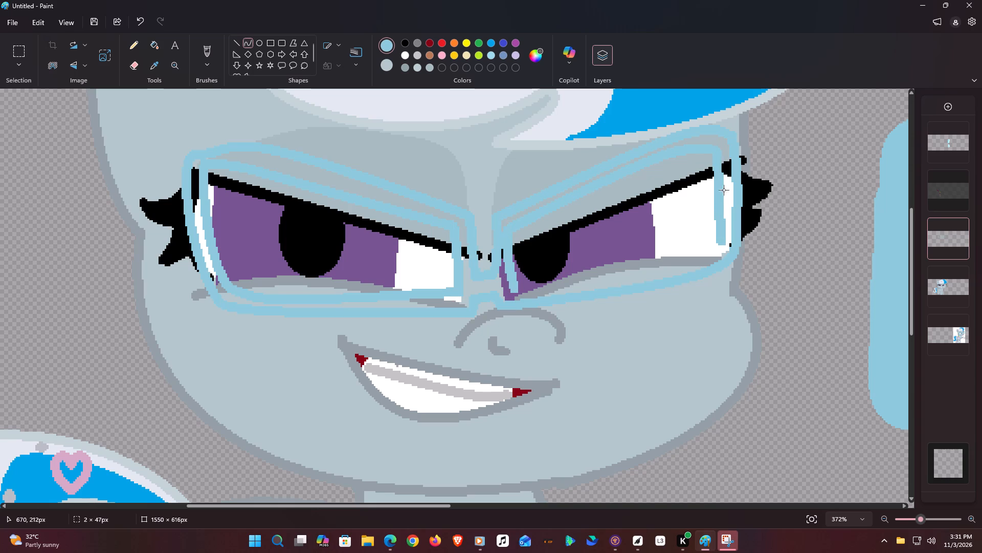
click(724, 190)
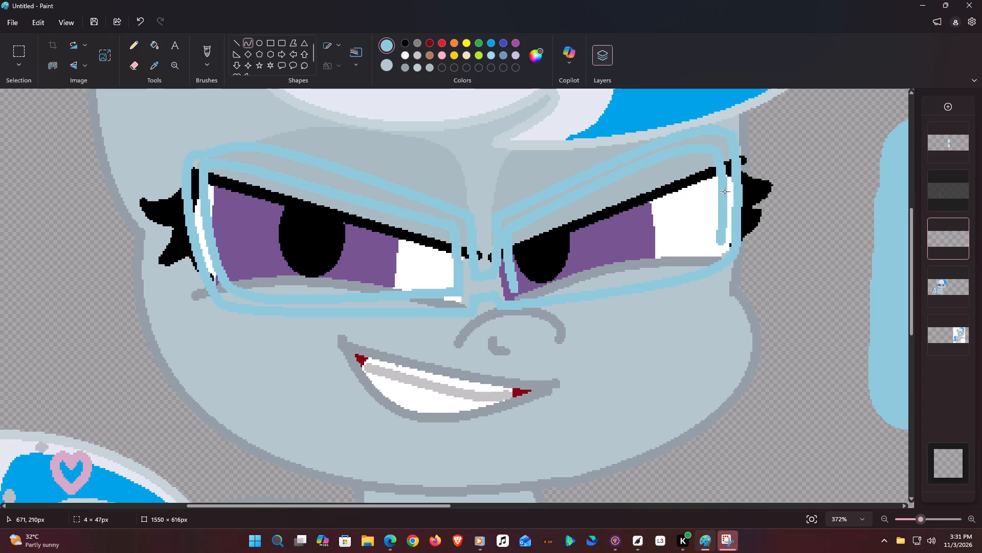
click(725, 192)
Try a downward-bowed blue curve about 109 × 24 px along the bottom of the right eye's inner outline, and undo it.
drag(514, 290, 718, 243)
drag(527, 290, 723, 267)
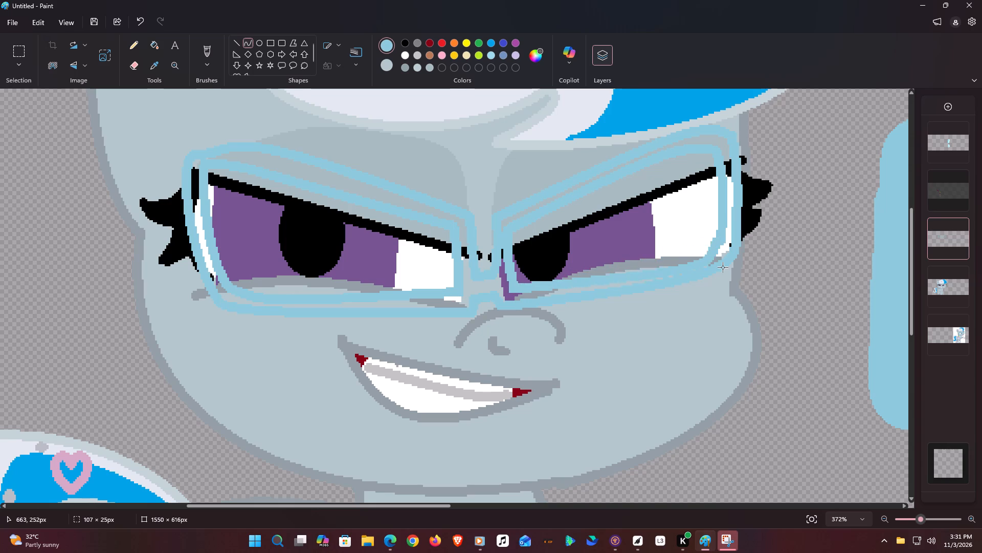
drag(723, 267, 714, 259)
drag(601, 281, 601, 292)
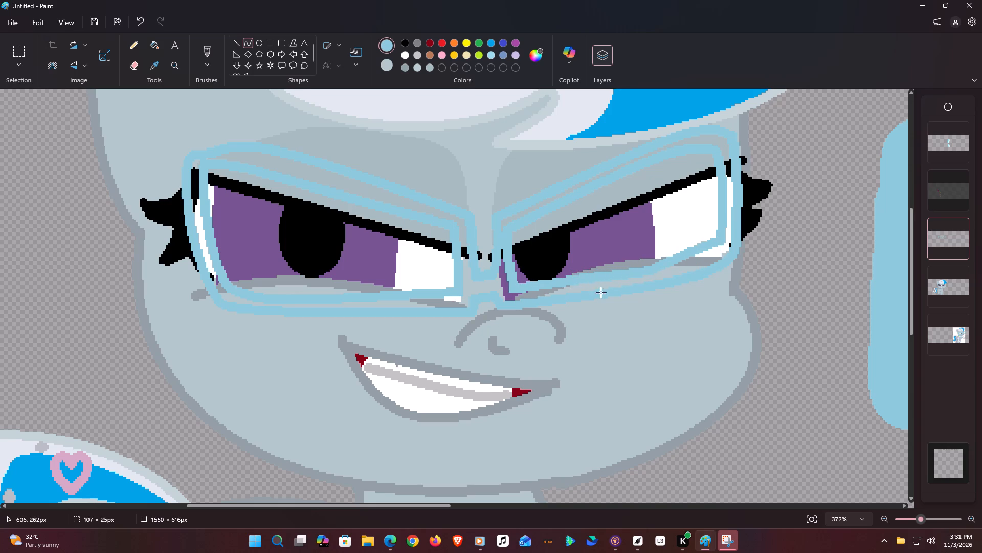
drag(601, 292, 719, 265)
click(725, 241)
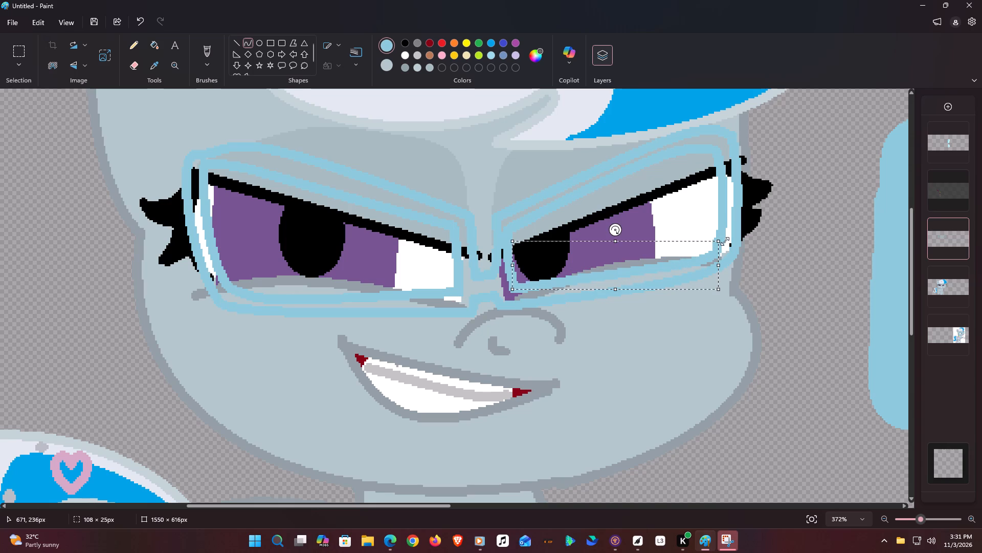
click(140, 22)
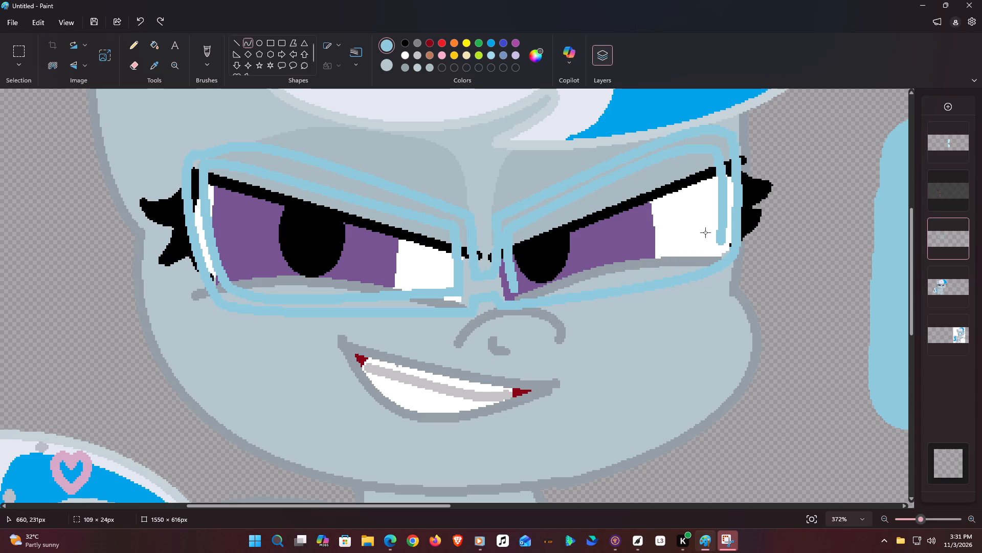
Close the right eye's inner outline with a blue curve about 108 × 27 px along the bottom, bowed slightly downward.
drag(720, 240, 605, 288)
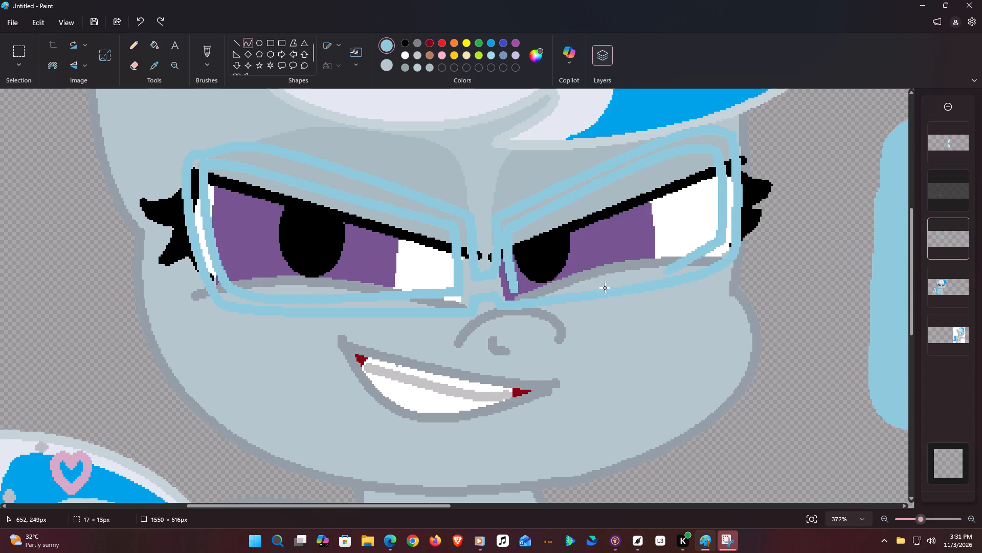
drag(605, 288, 515, 292)
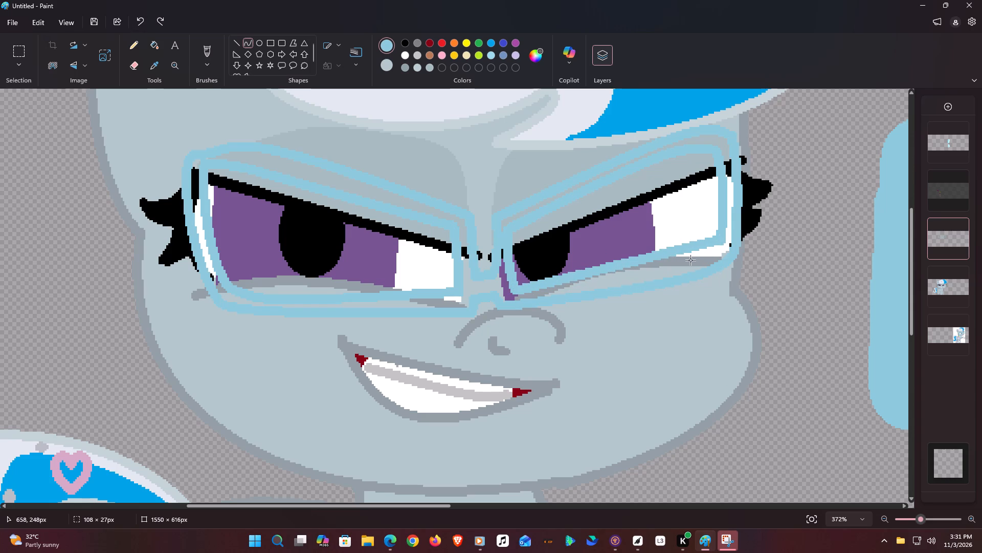
drag(690, 262, 711, 263)
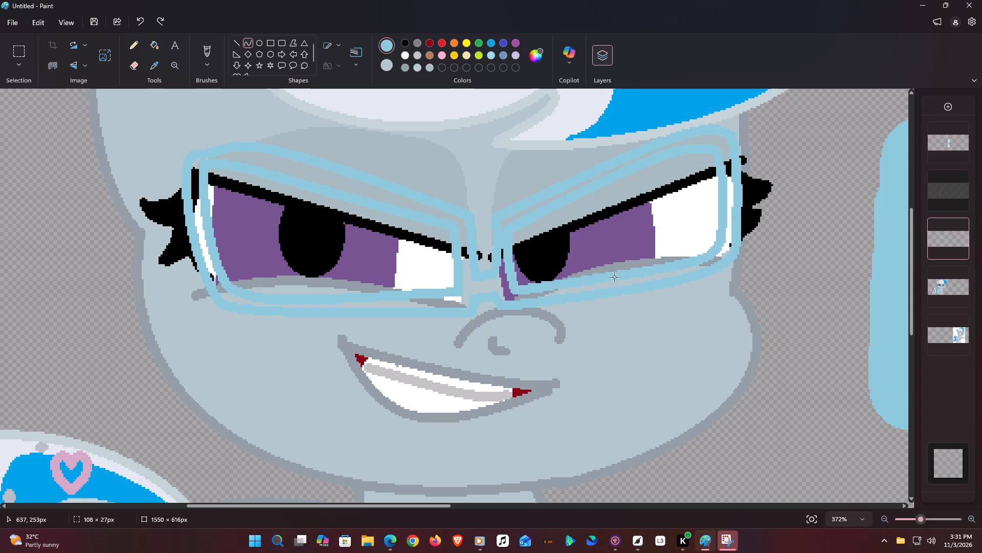
drag(605, 279, 603, 287)
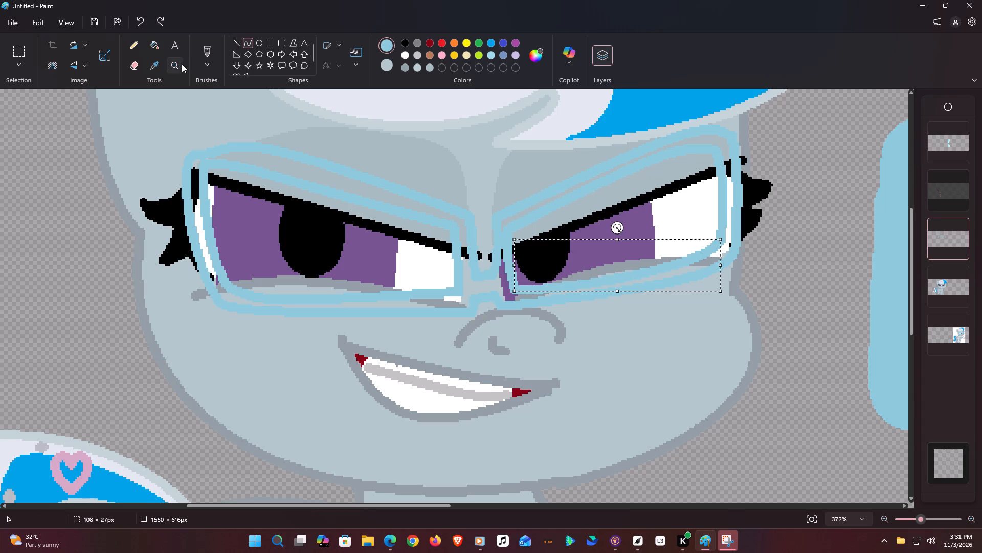
Fill the space between the glasses' double outlines with the pale cyan sampled from the swatch beside the head.
click(153, 41)
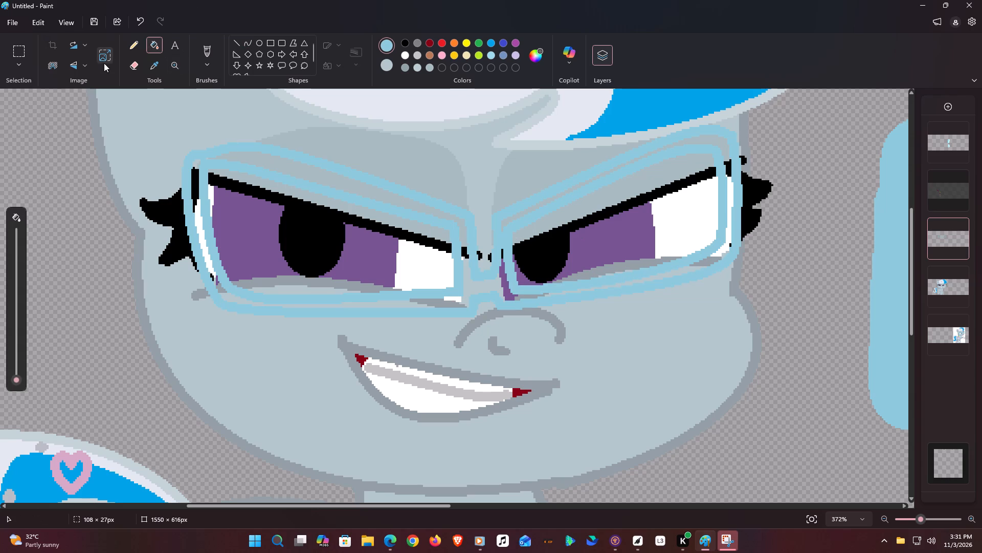
click(150, 66)
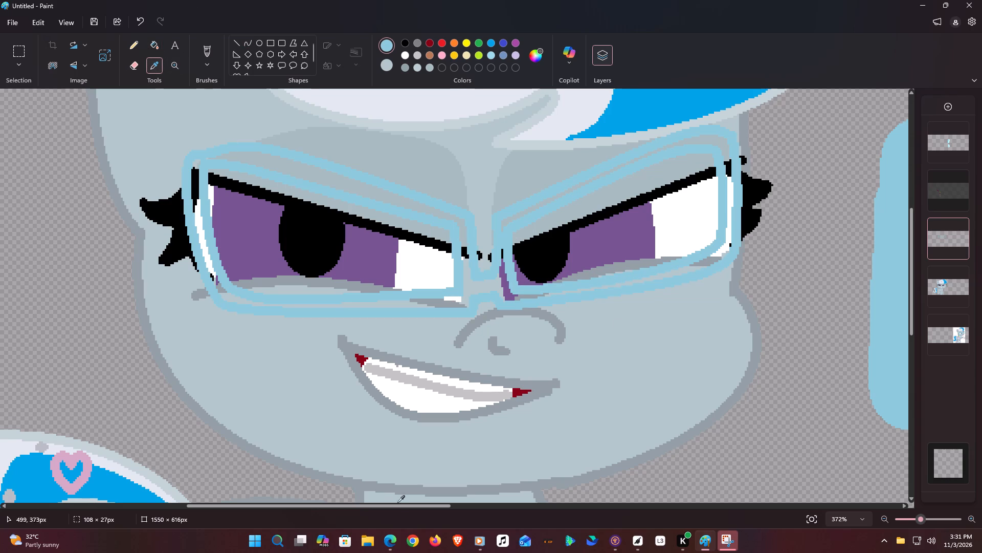
drag(395, 504, 485, 522)
click(646, 323)
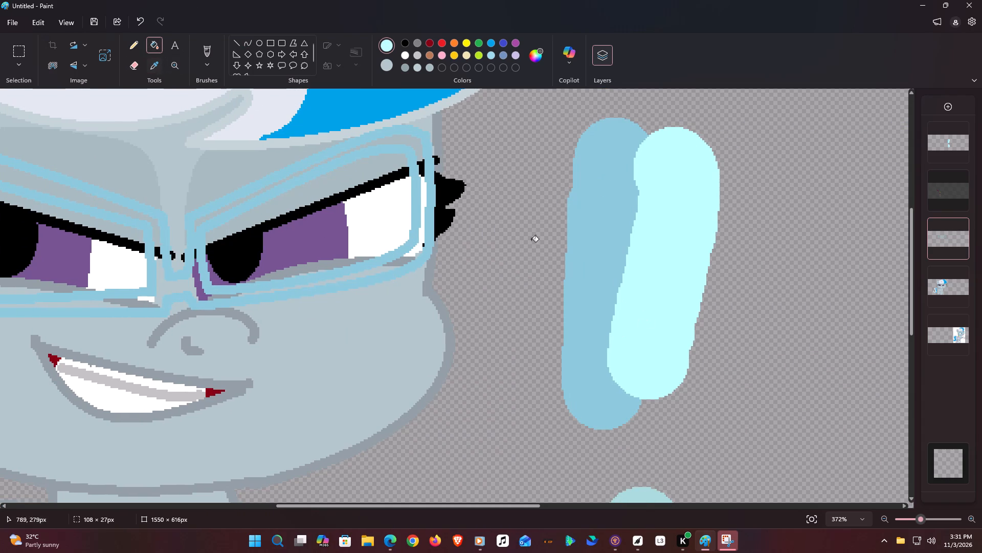
click(170, 287)
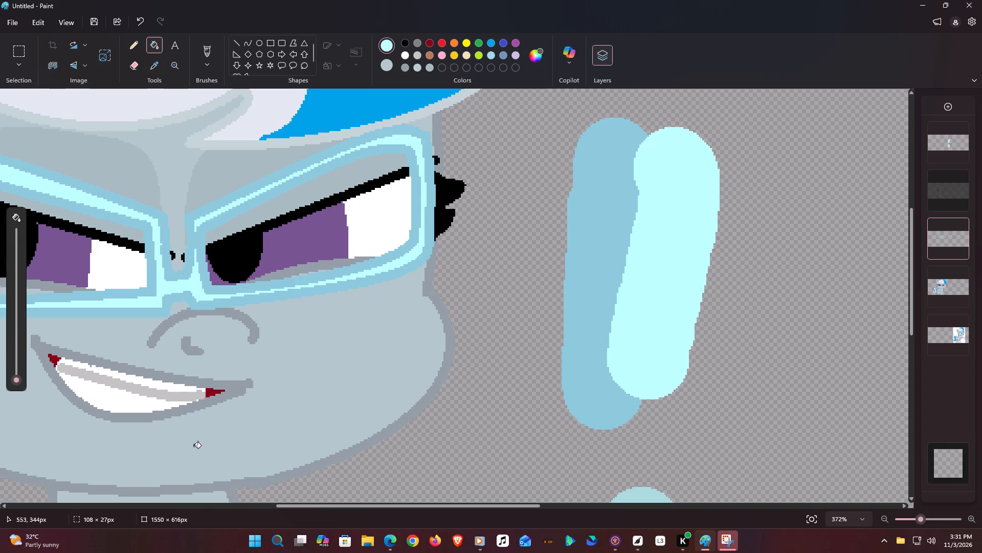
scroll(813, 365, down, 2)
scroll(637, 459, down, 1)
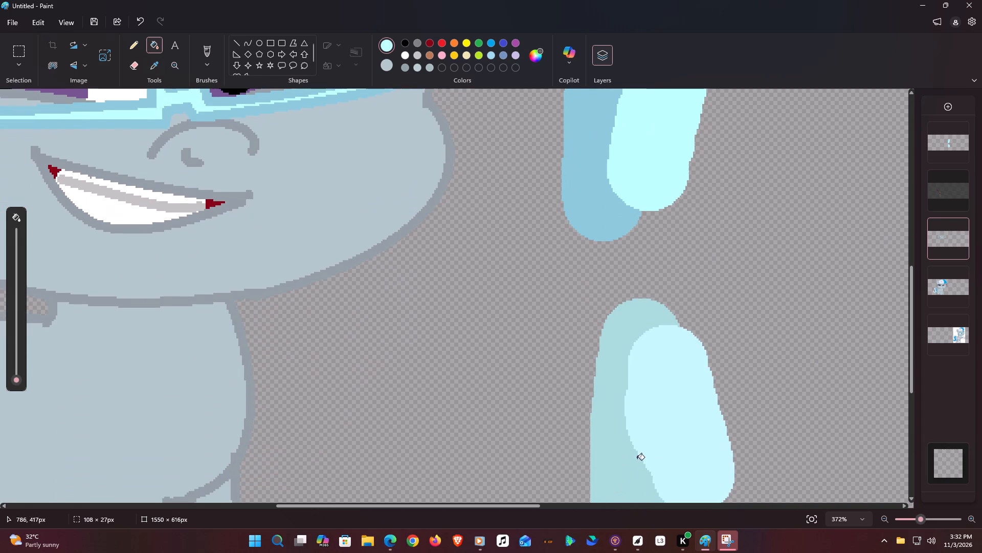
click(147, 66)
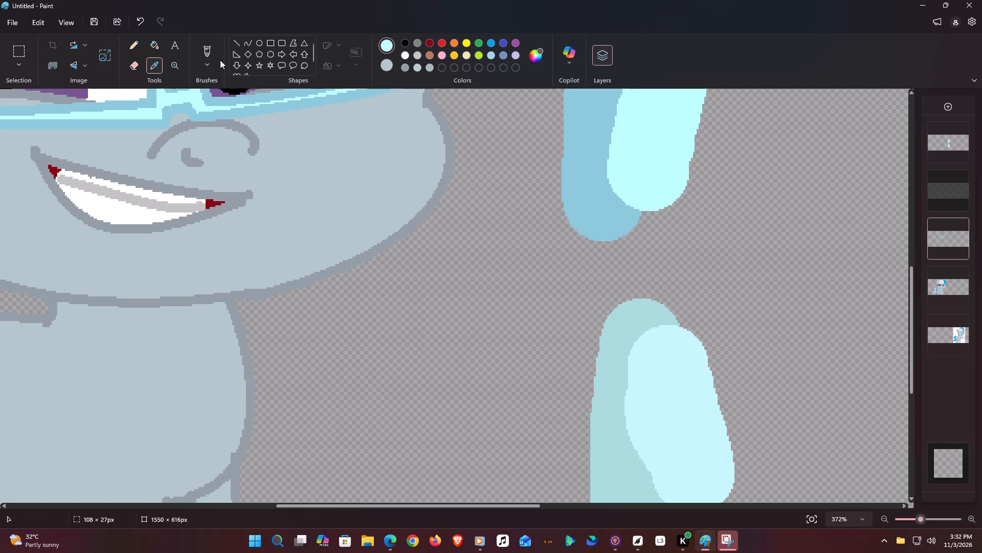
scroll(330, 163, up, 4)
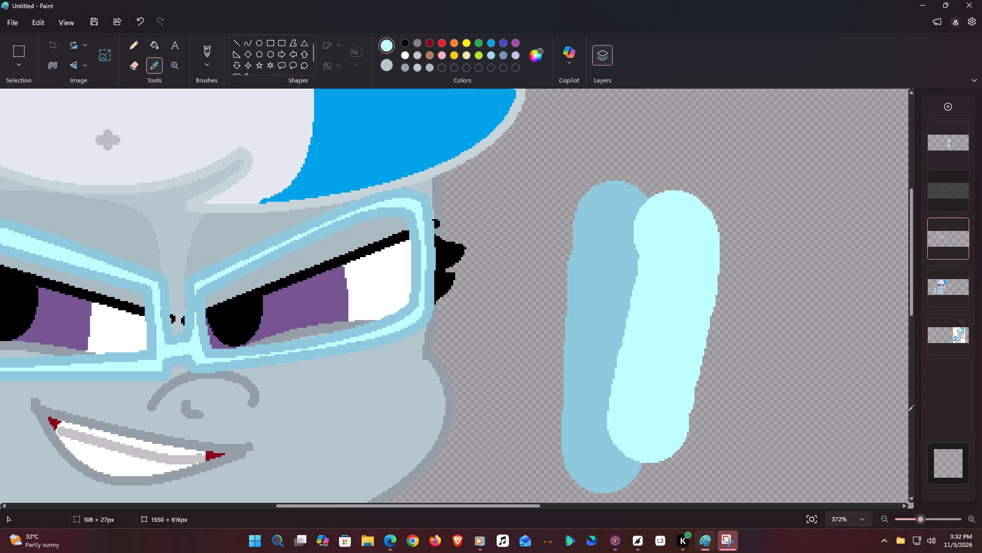
Add a new layer and move it directly beneath the glasses frame layer.
click(944, 107)
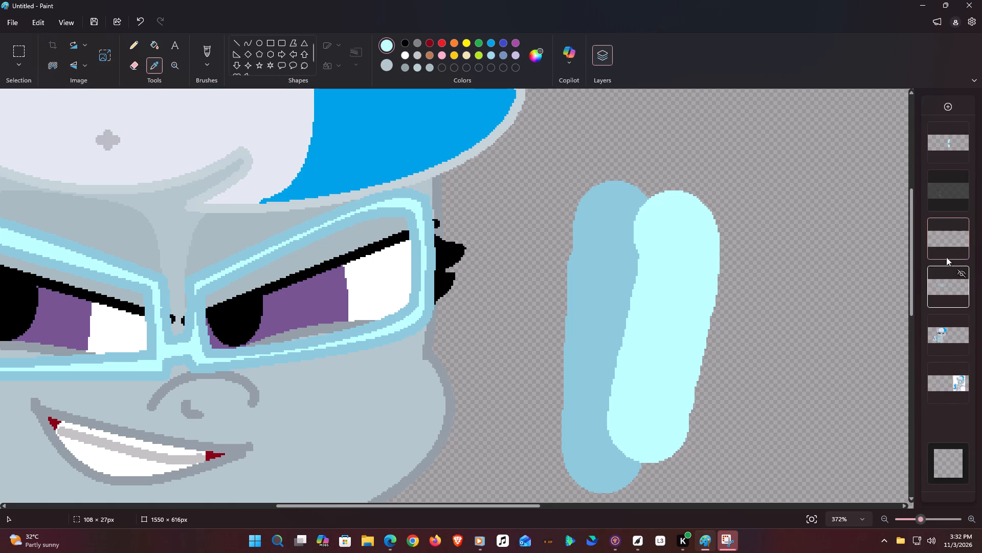
drag(949, 245, 951, 290)
Set the Pencil to light grey, 18 px thick, with its opacity reduced to just under 34%.
click(135, 46)
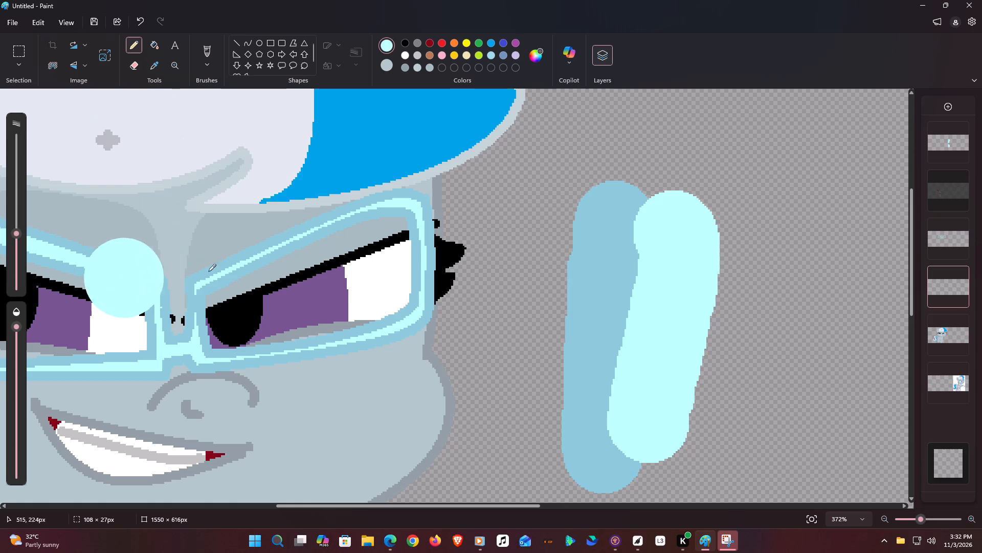
click(414, 52)
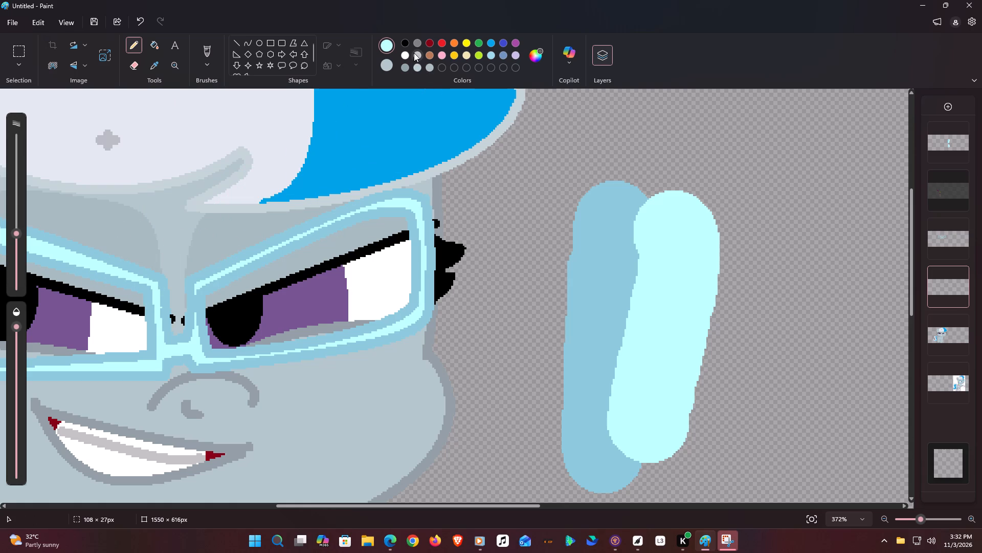
click(283, 509)
drag(282, 505, 251, 494)
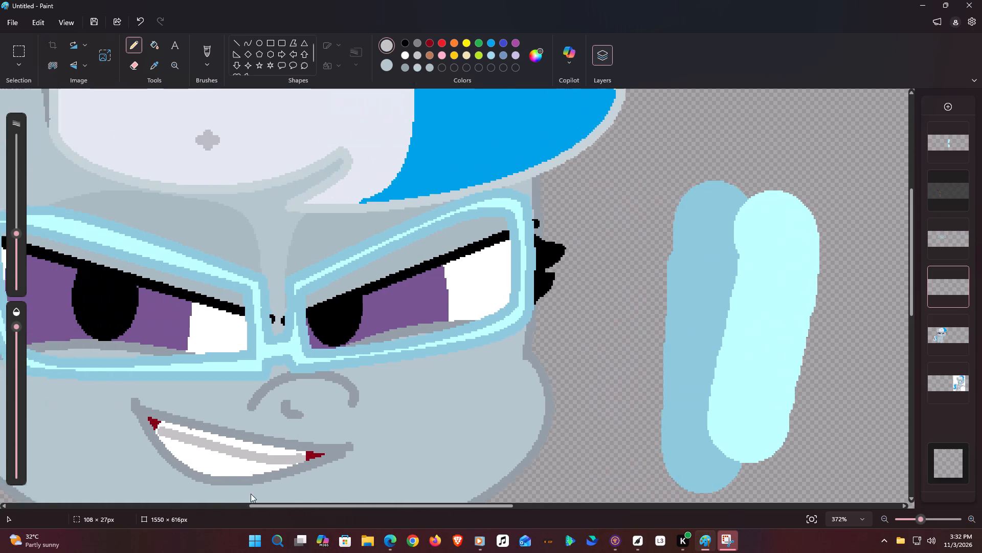
drag(251, 494, 216, 500)
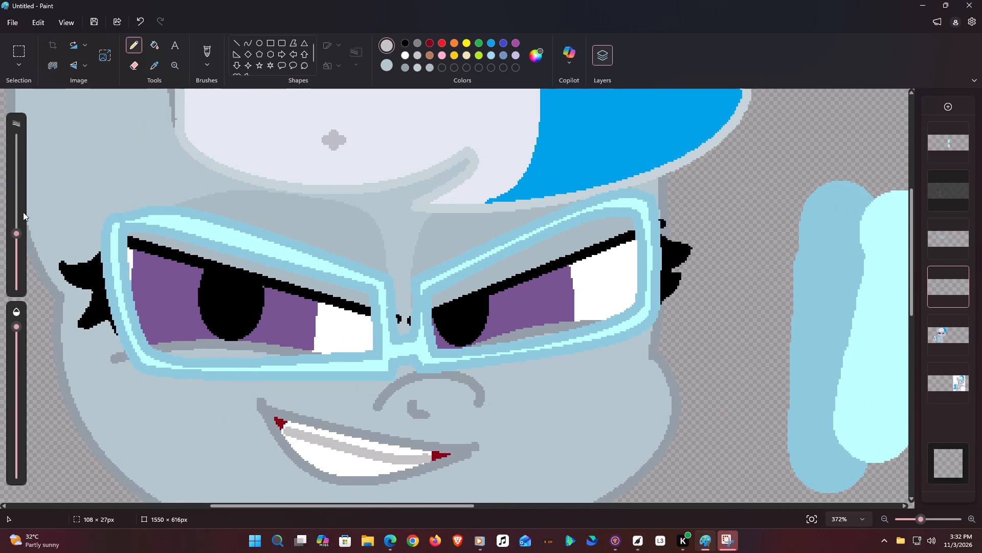
drag(10, 227, 8, 259)
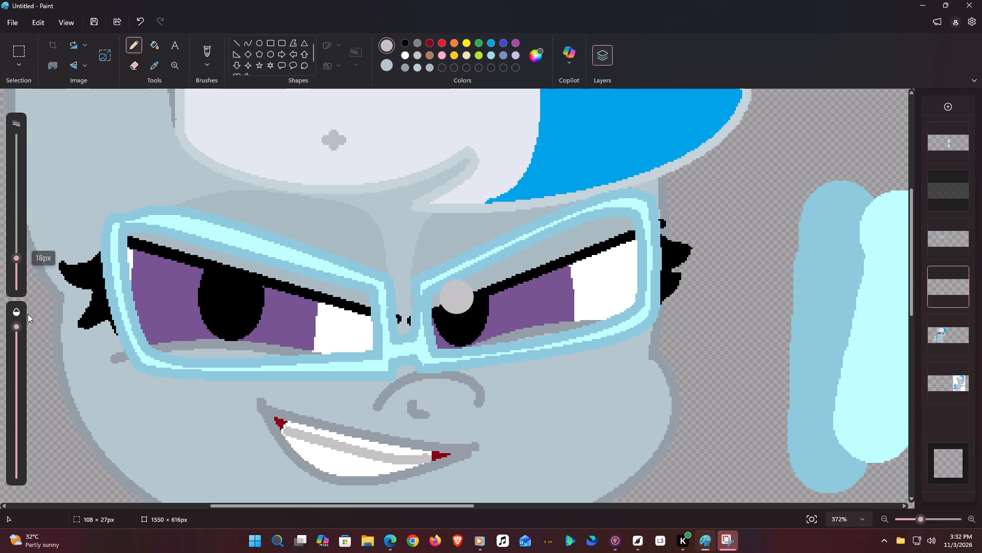
drag(13, 400, 16, 425)
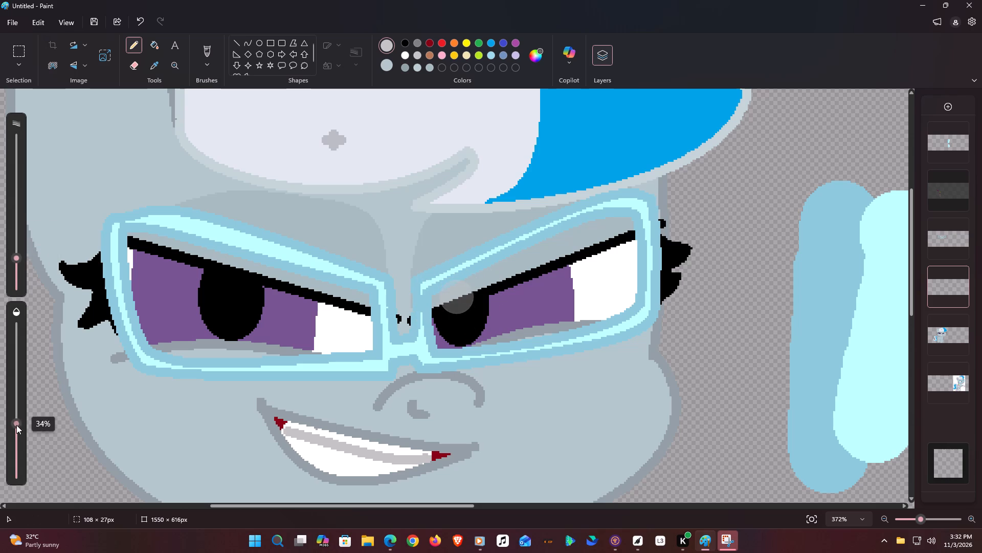
drag(16, 425, 19, 429)
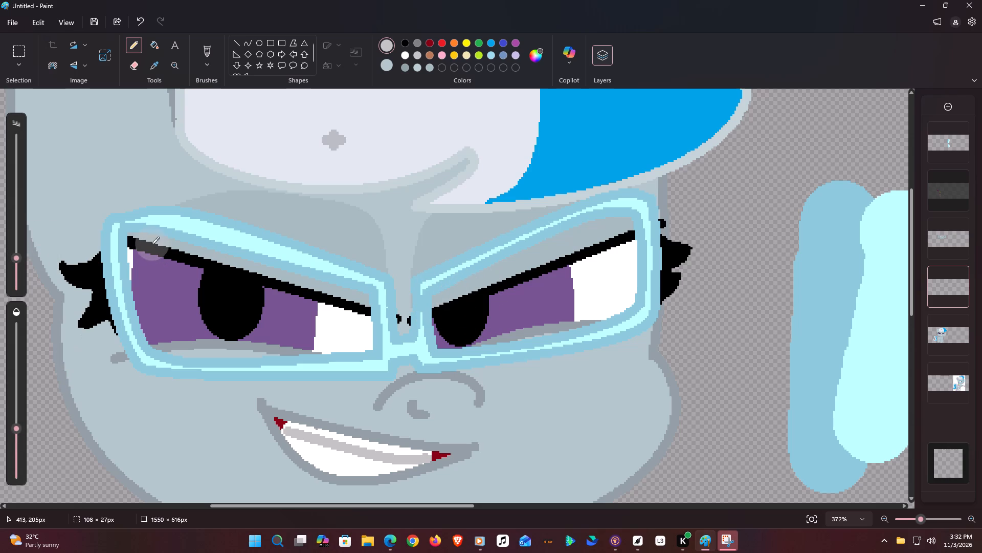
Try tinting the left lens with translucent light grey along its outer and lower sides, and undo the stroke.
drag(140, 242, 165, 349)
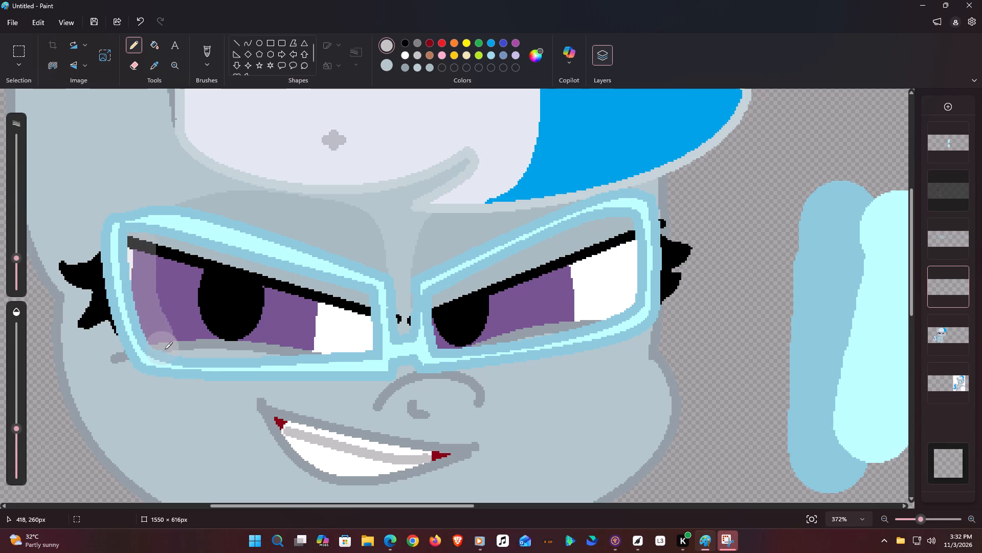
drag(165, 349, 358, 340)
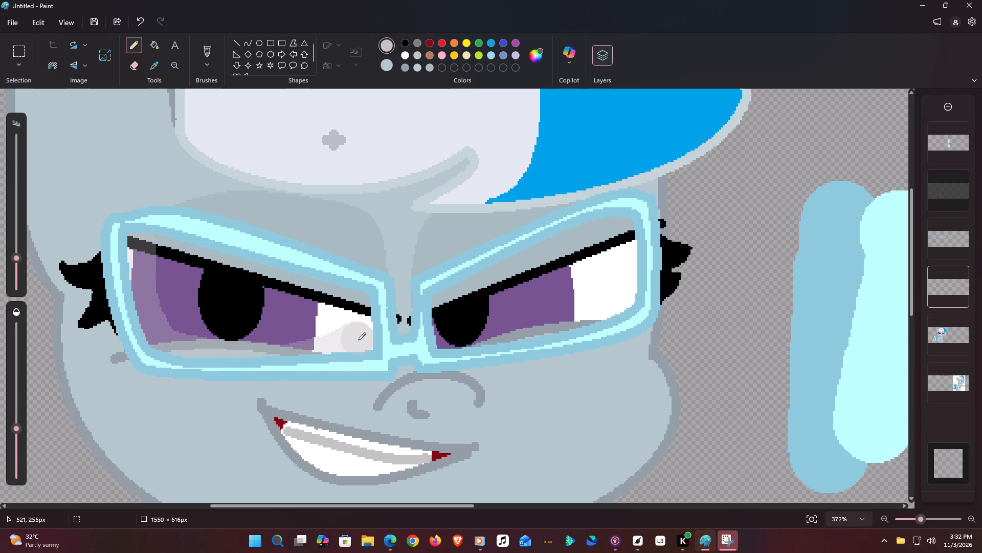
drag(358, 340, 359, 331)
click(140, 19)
Paint the whole inside of the left lens with one translucent white stroke.
click(405, 52)
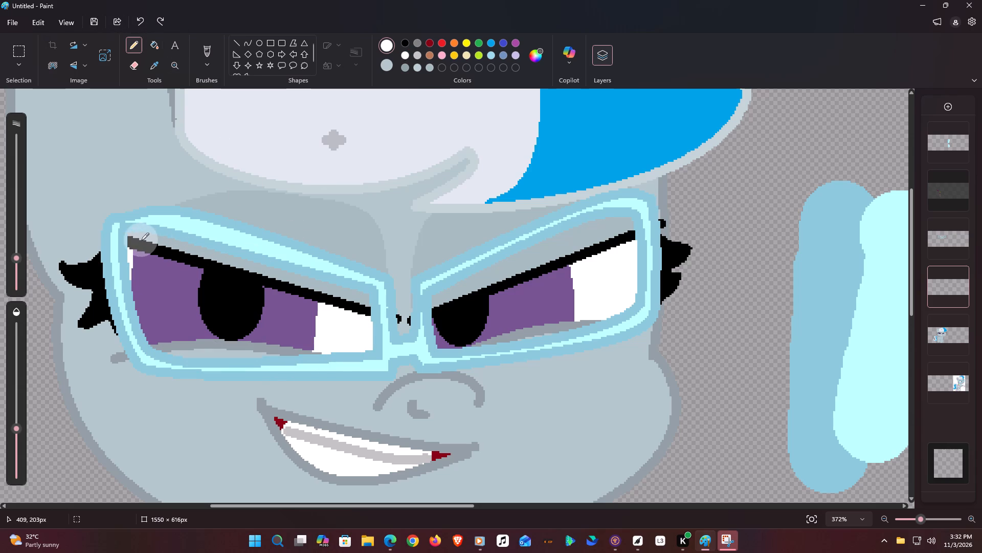
drag(141, 240, 279, 346)
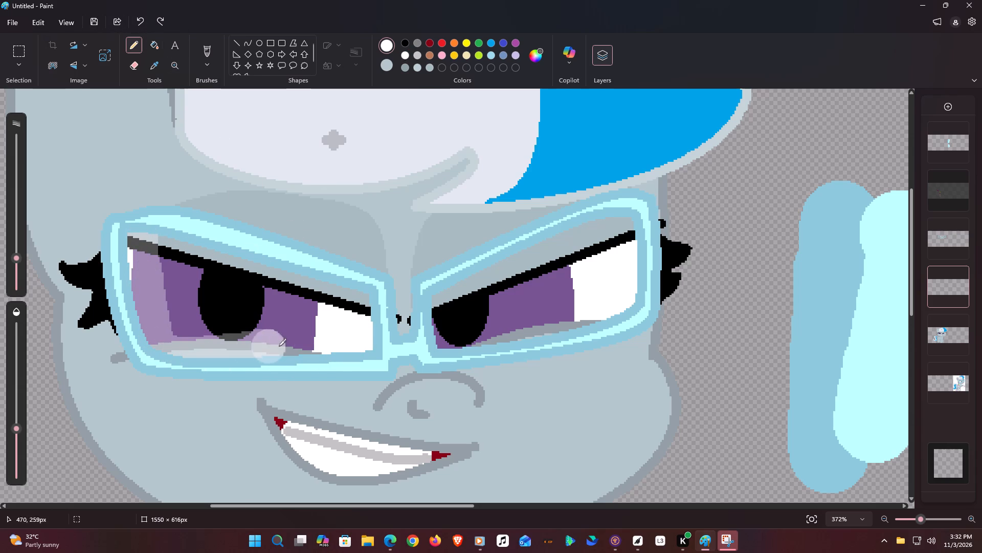
drag(279, 346, 358, 304)
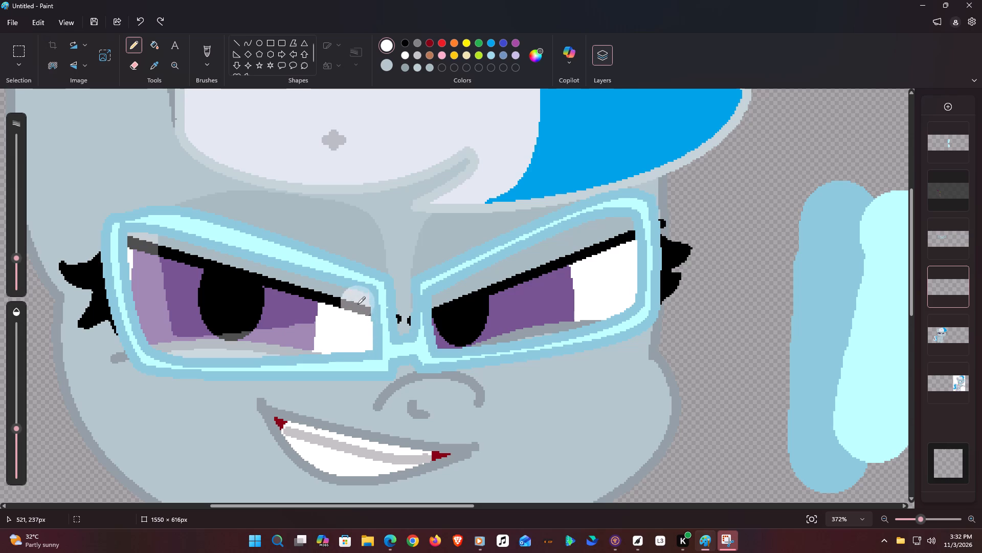
drag(358, 304, 270, 324)
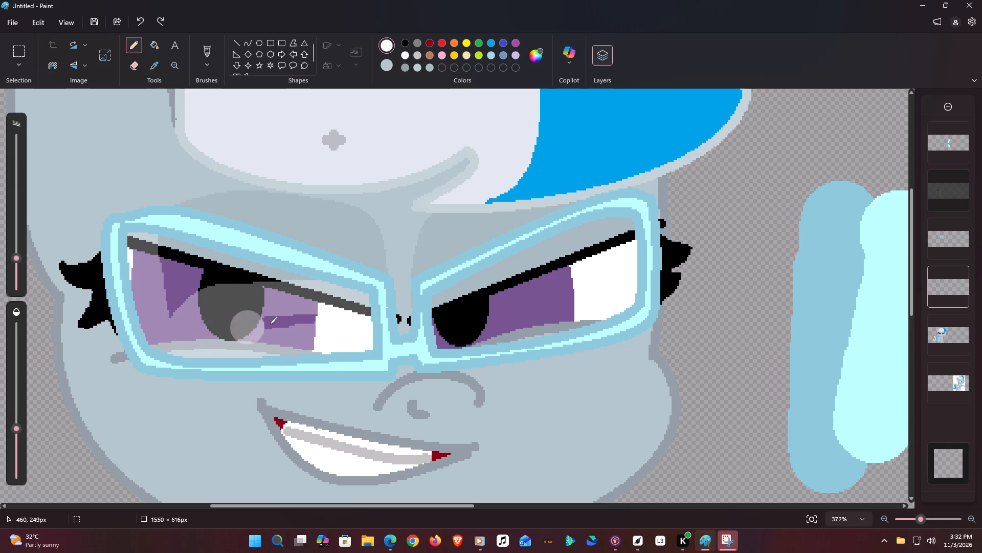
drag(270, 324, 162, 250)
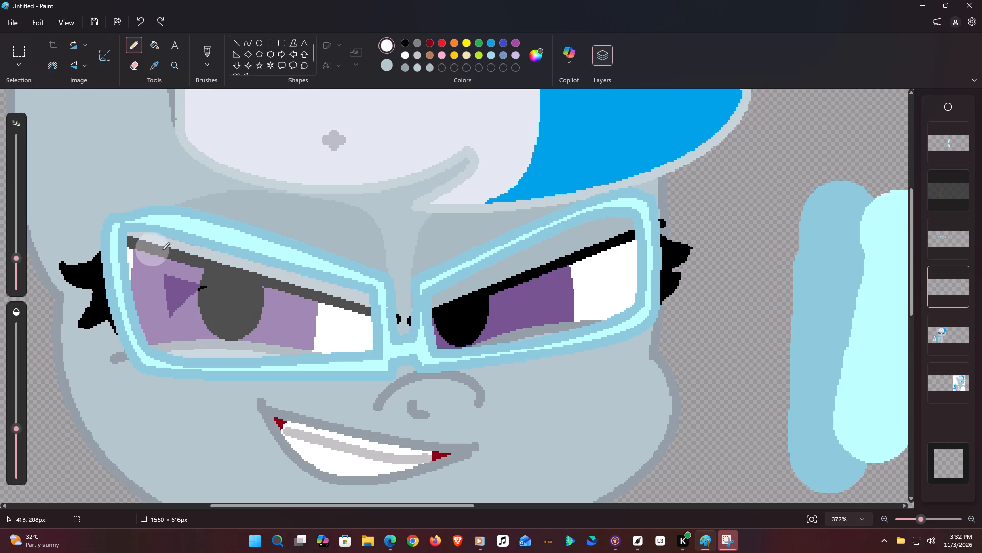
drag(162, 250, 181, 316)
Paint the whole inside of the right lens with one translucent white stroke.
drag(447, 302, 532, 261)
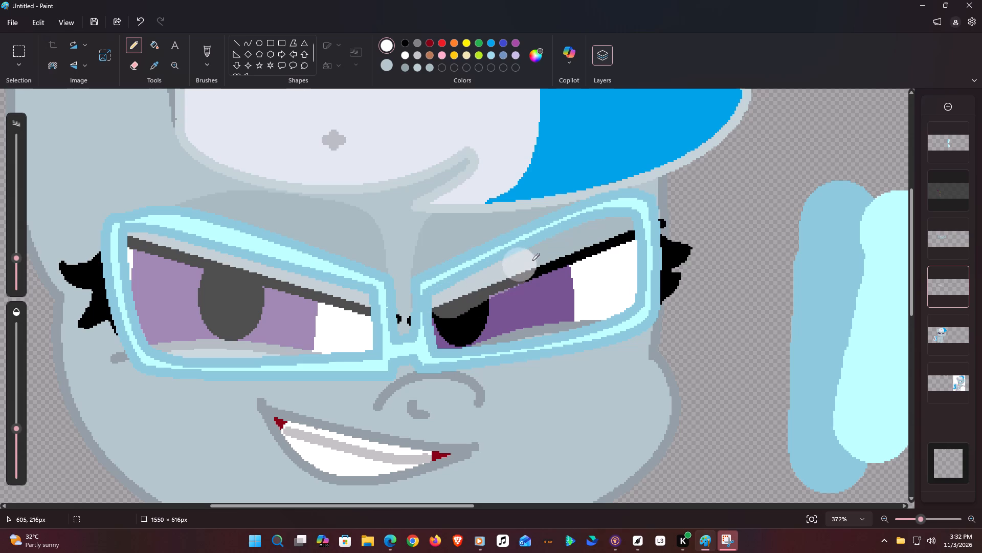
drag(532, 261, 616, 327)
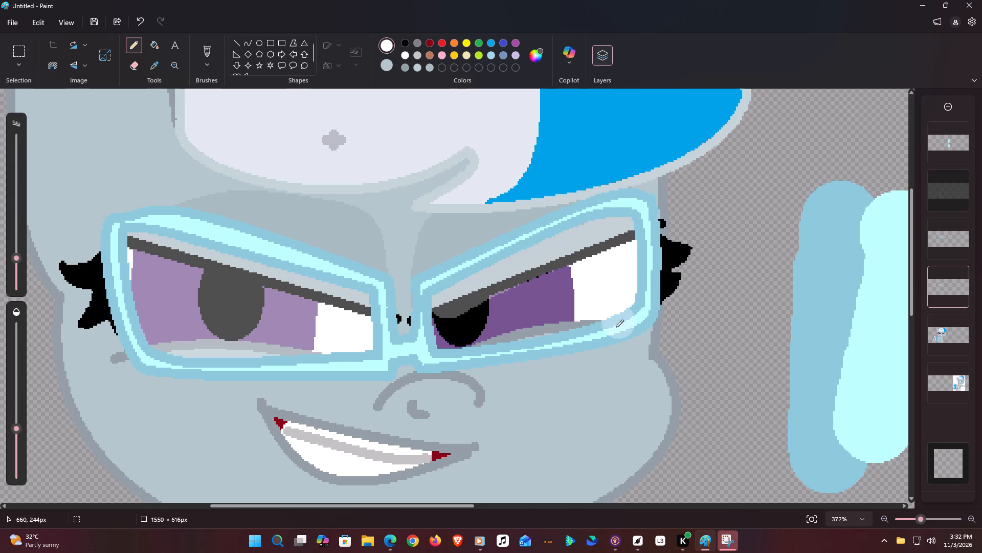
drag(616, 327, 633, 257)
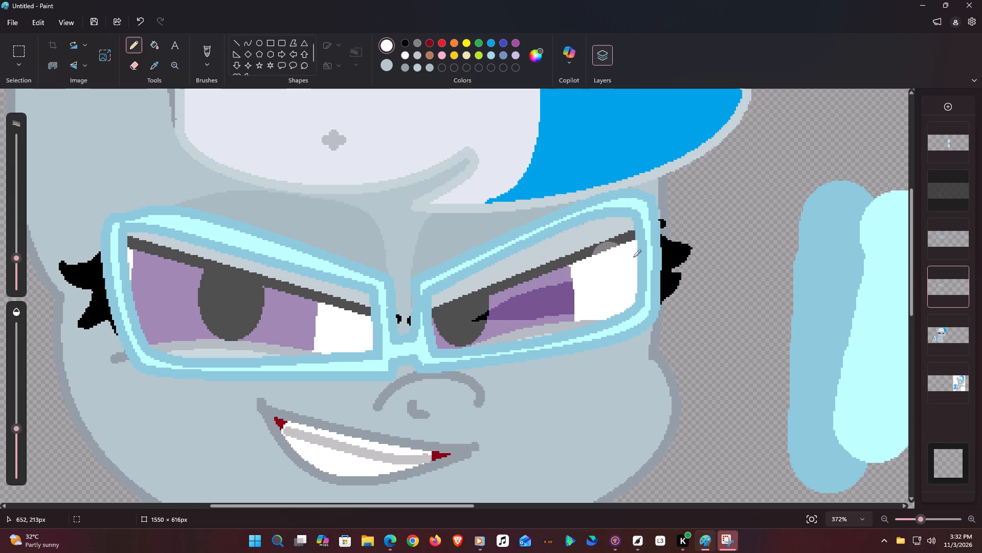
drag(633, 257, 605, 287)
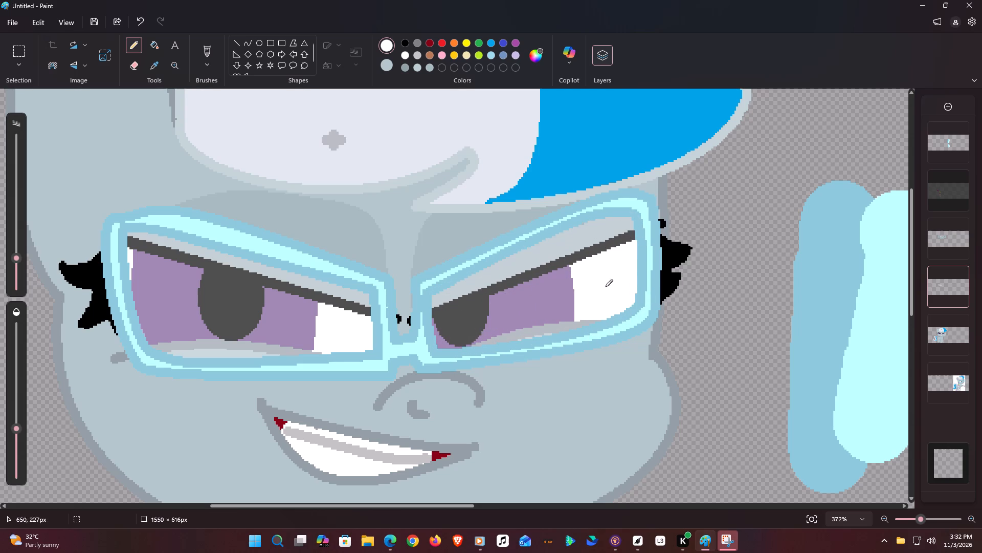
drag(605, 287, 612, 293)
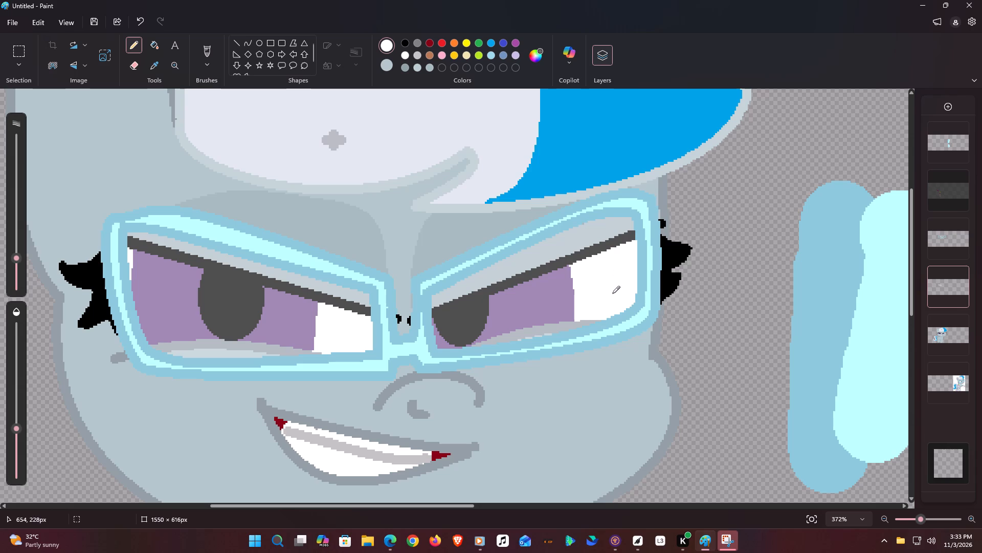
drag(612, 293, 615, 277)
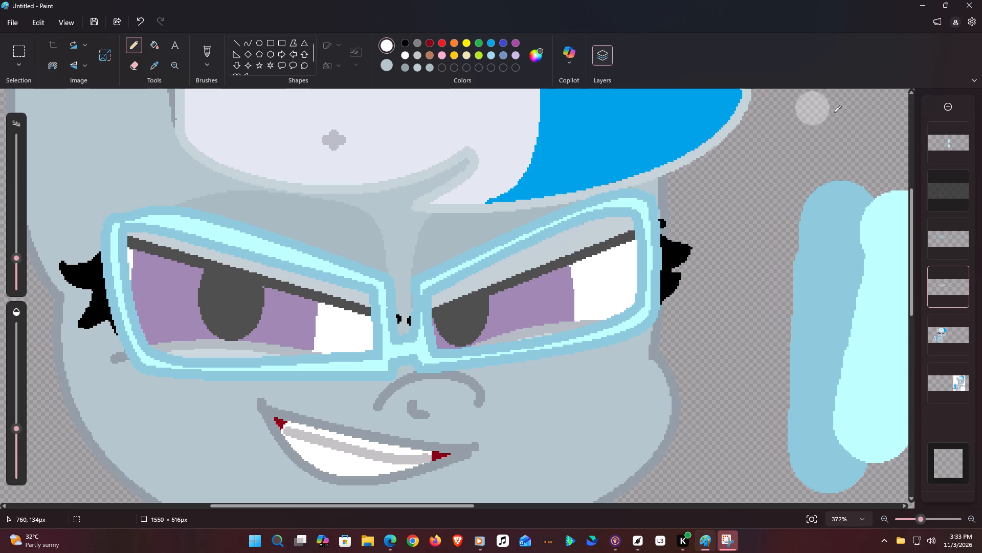
Undo the translucent white stroke over the right lens.
click(963, 319)
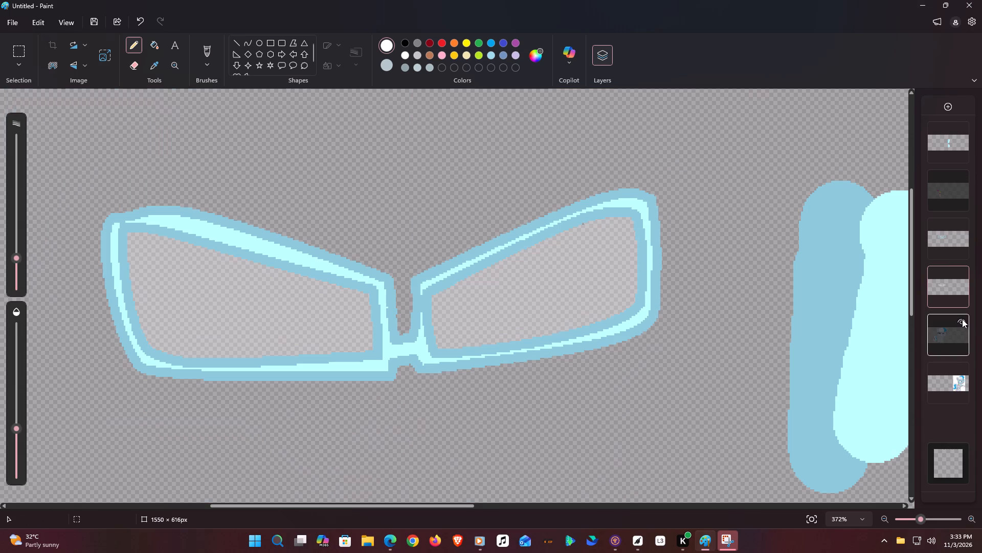
click(139, 22)
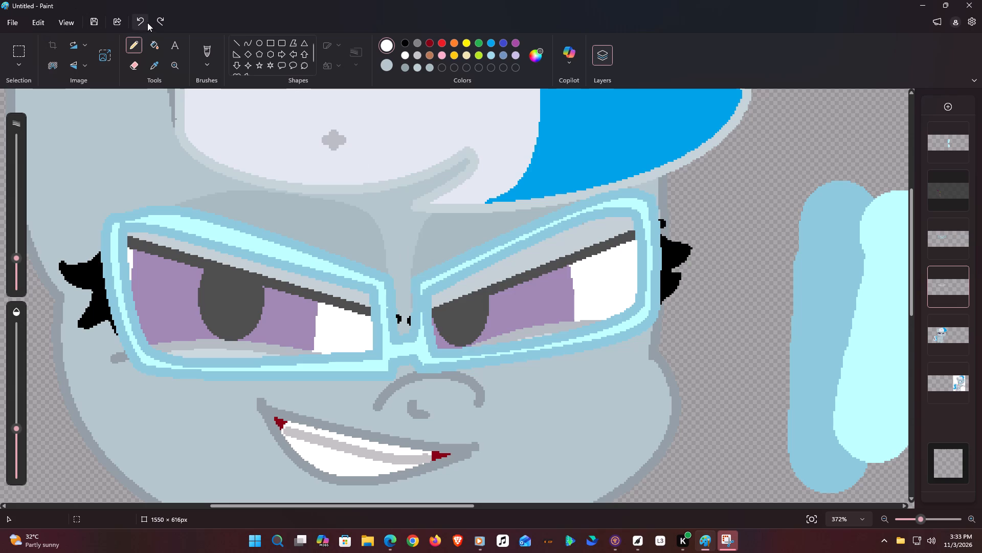
click(147, 23)
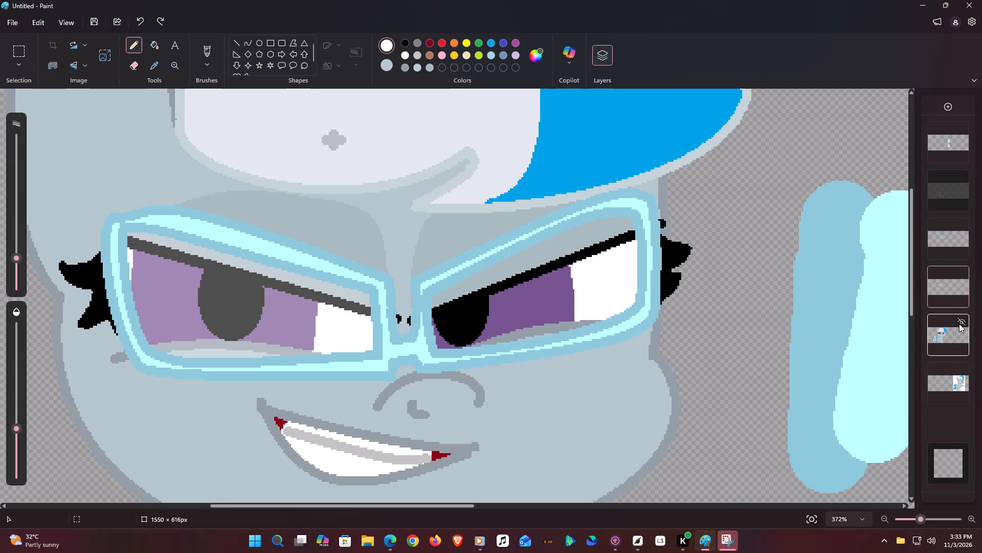
Hide the pony layer and repaint the inside of the right lens with one translucent white stroke.
click(959, 322)
drag(439, 294, 498, 282)
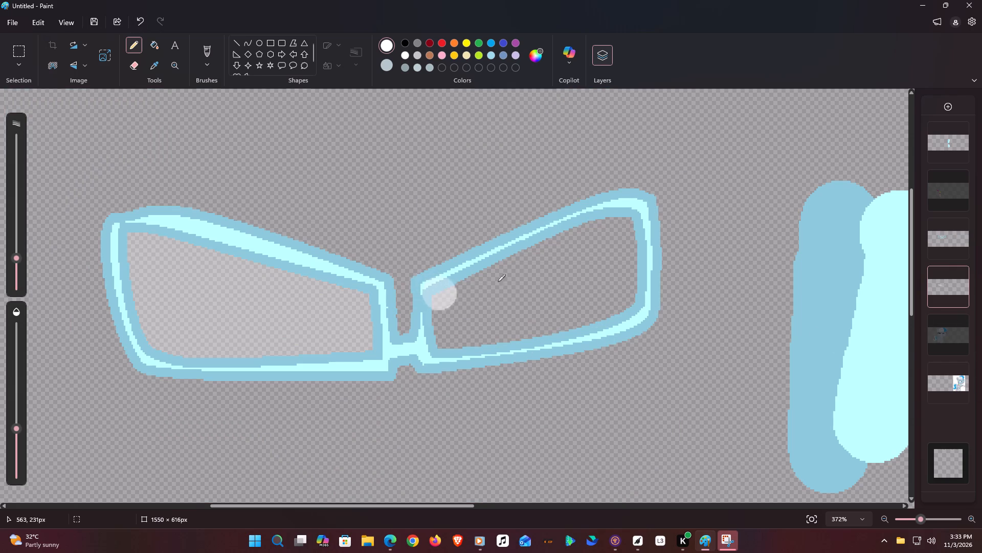
drag(498, 282, 626, 229)
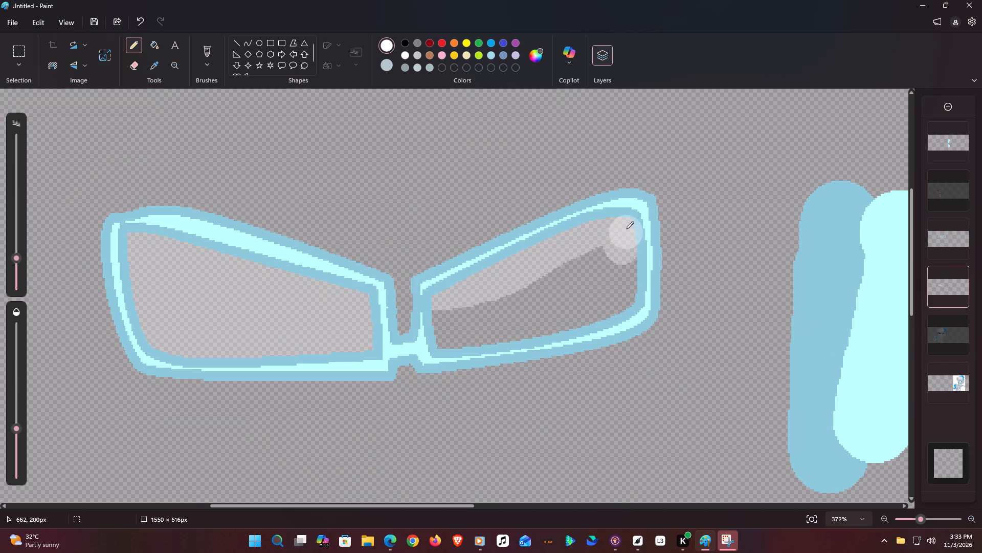
drag(626, 229, 621, 303)
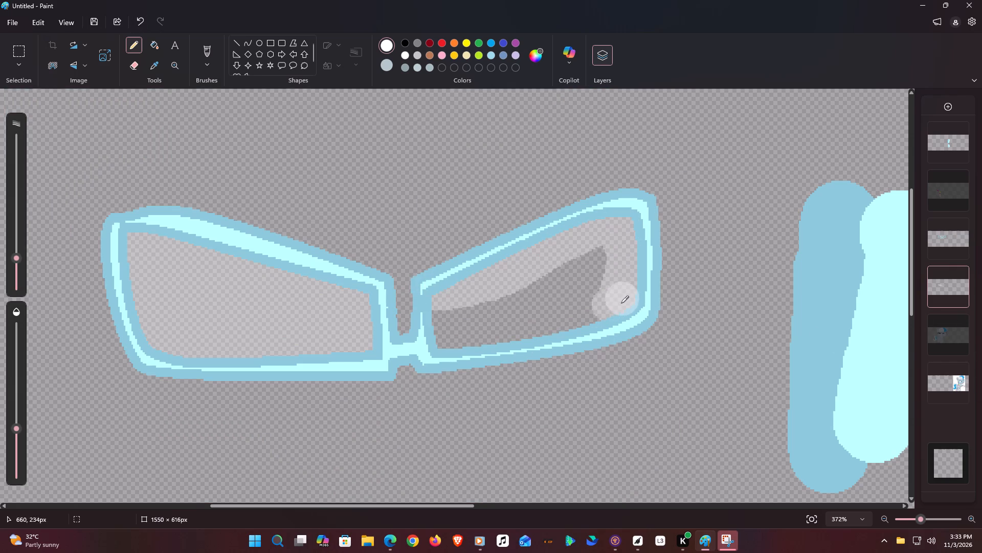
drag(621, 303, 538, 285)
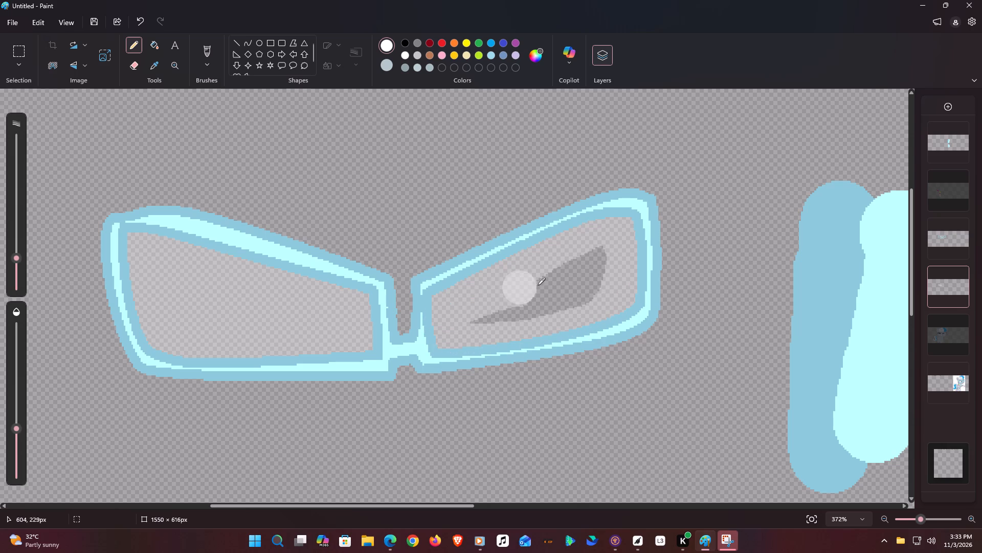
drag(538, 285, 500, 310)
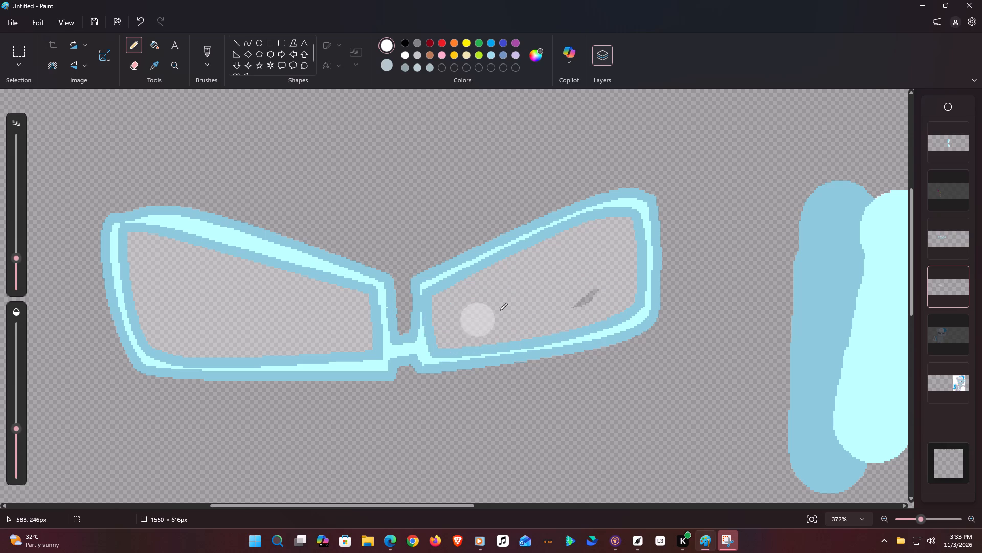
drag(500, 310, 599, 282)
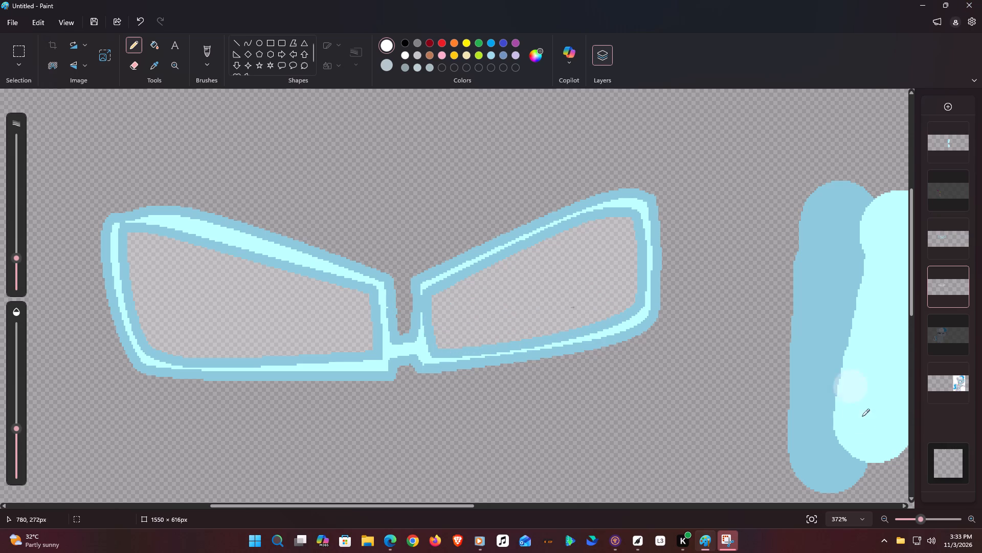
Merge the glasses frame layer down into the lens layer.
click(950, 241)
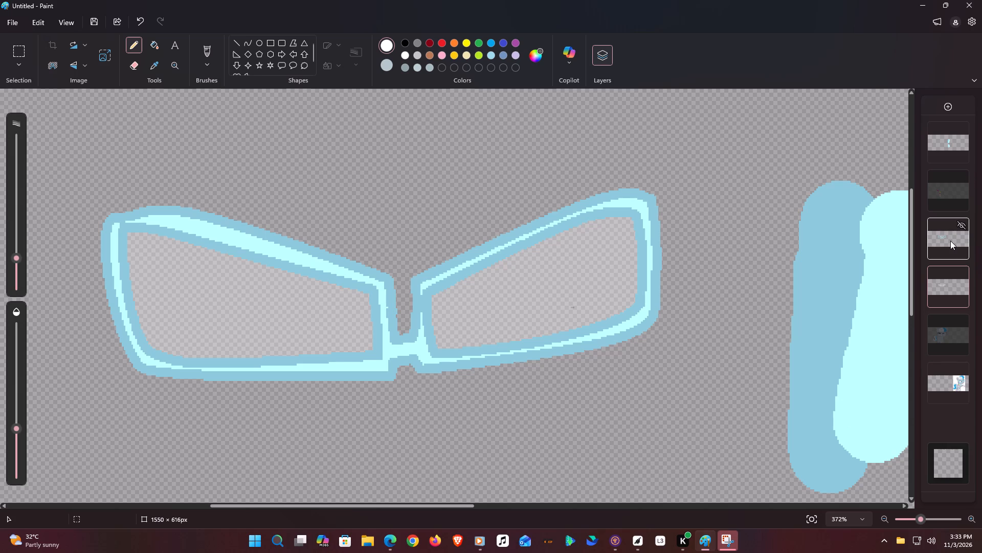
right_click(950, 241)
click(879, 286)
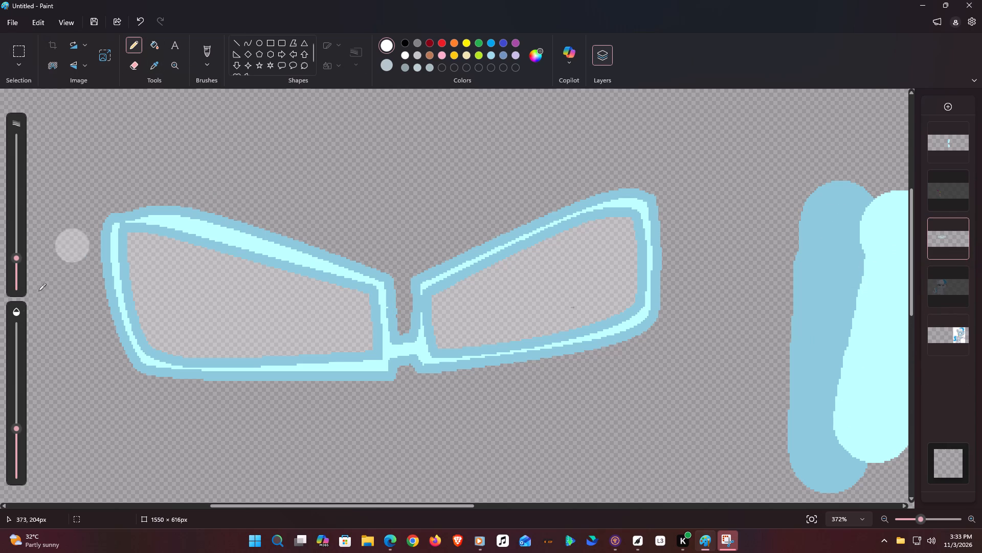
Set the Pencil to full opacity, the frame's pale cyan, and a thickness below 4 px.
drag(16, 410, 7, 293)
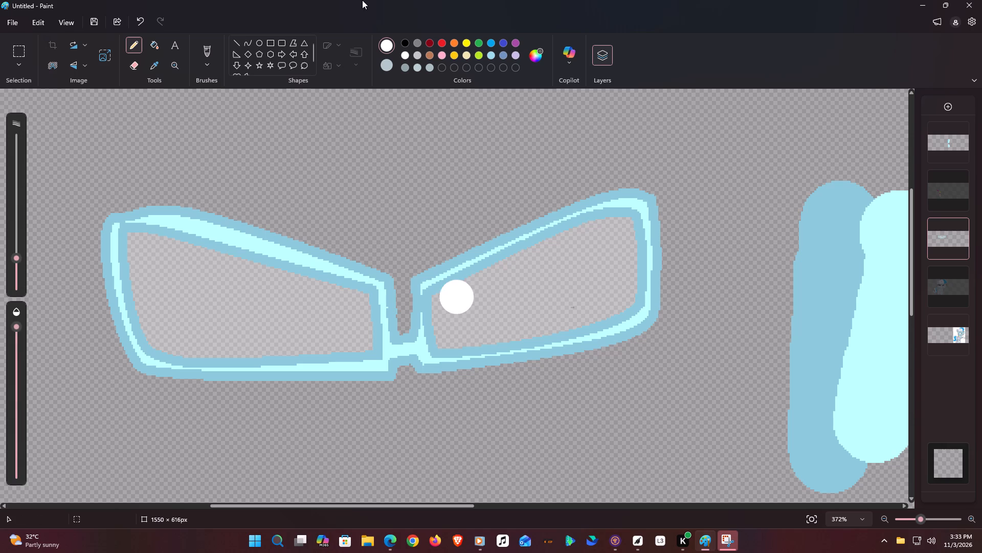
click(147, 65)
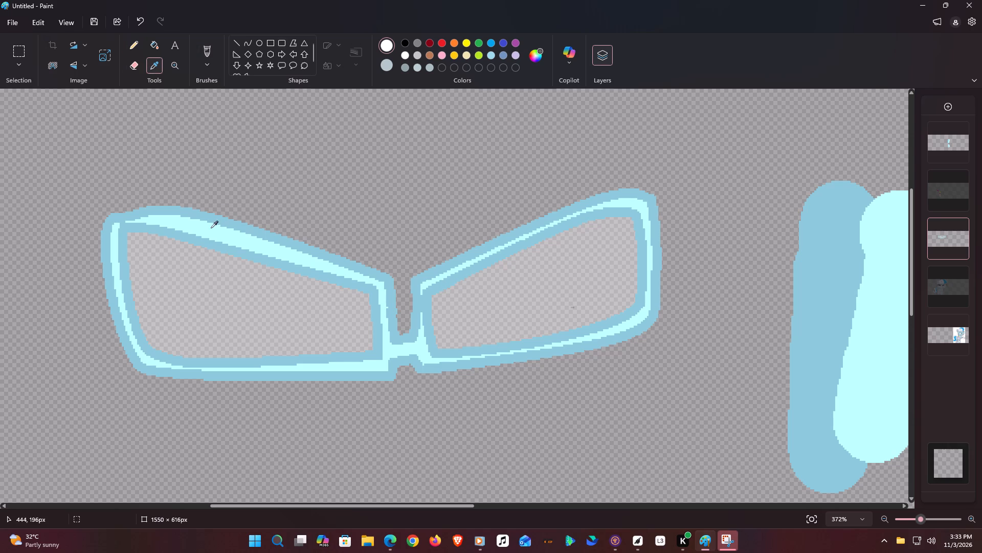
click(211, 228)
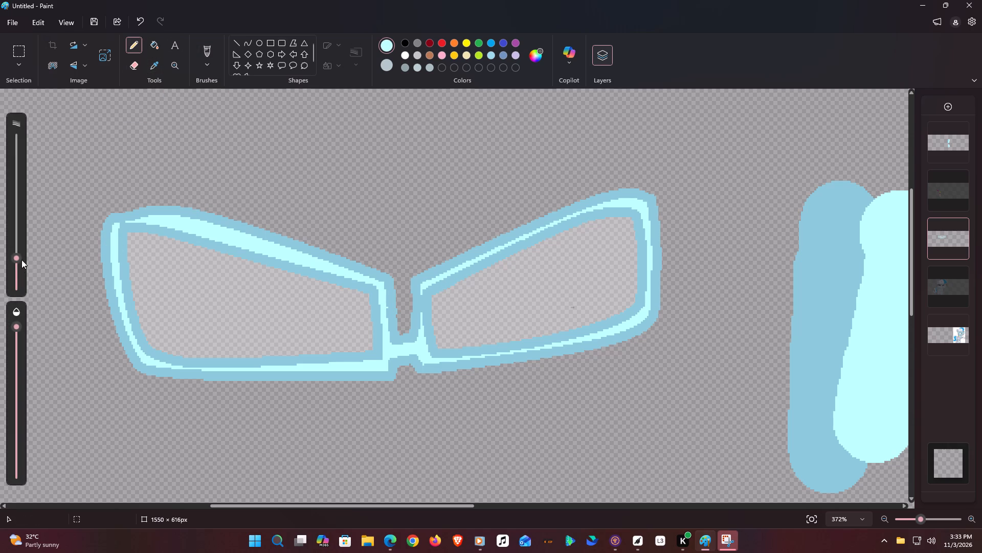
drag(21, 260, 13, 286)
drag(13, 286, 13, 286)
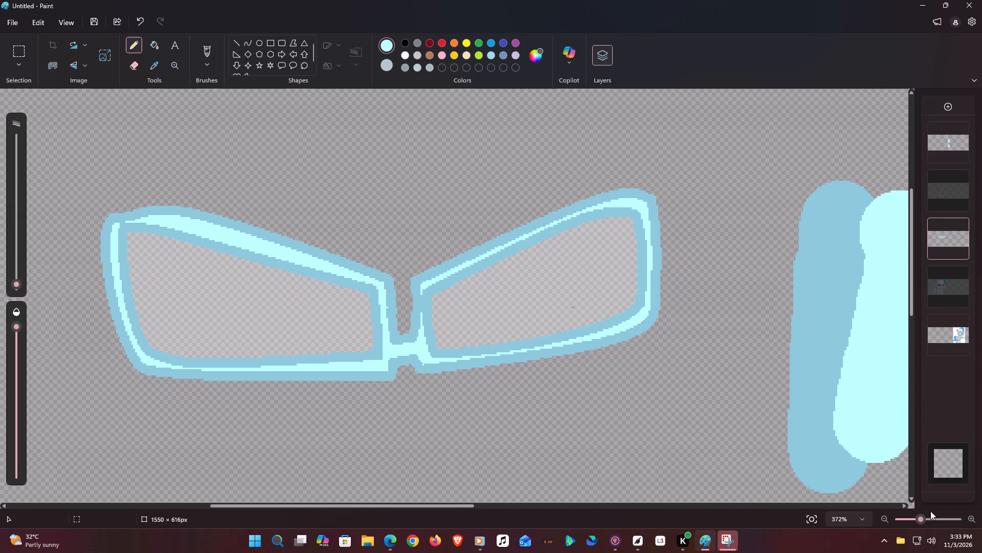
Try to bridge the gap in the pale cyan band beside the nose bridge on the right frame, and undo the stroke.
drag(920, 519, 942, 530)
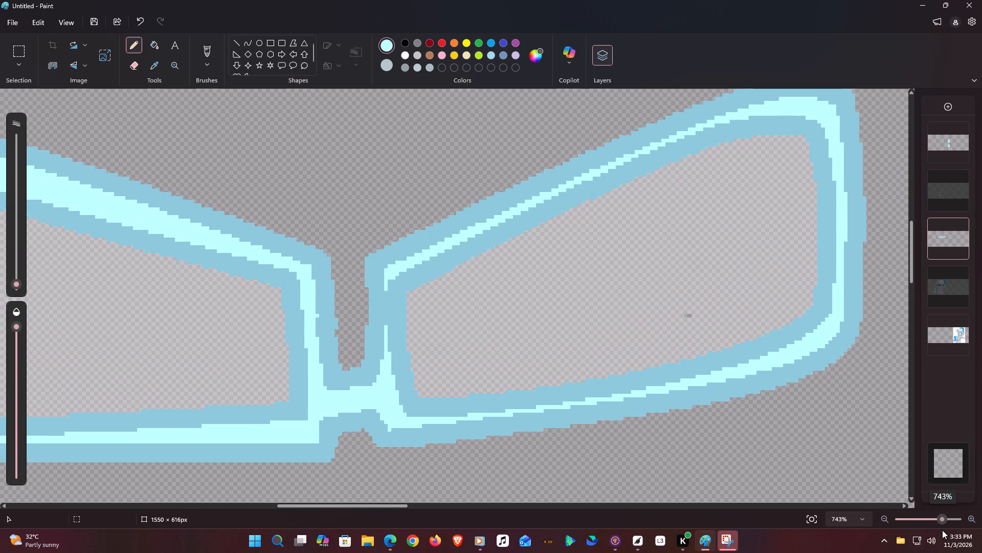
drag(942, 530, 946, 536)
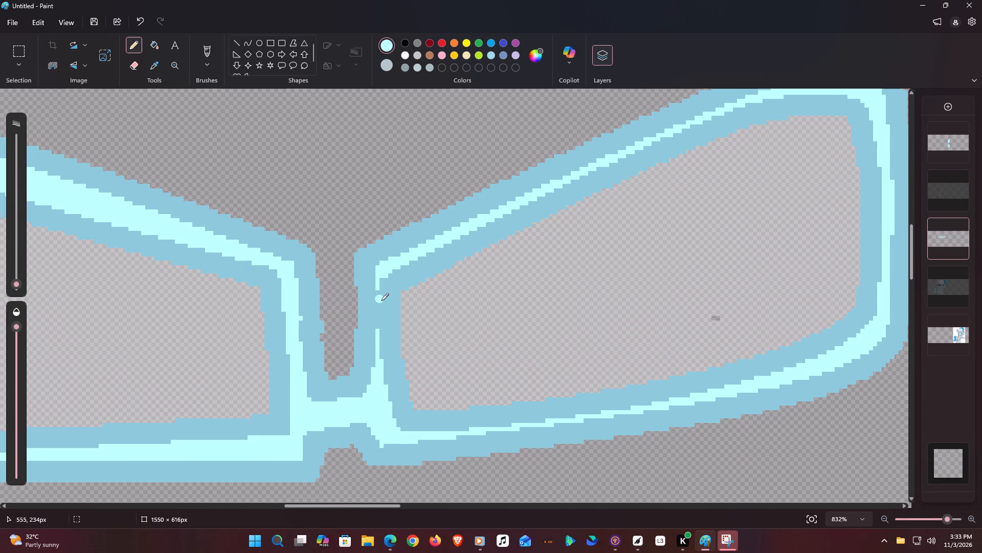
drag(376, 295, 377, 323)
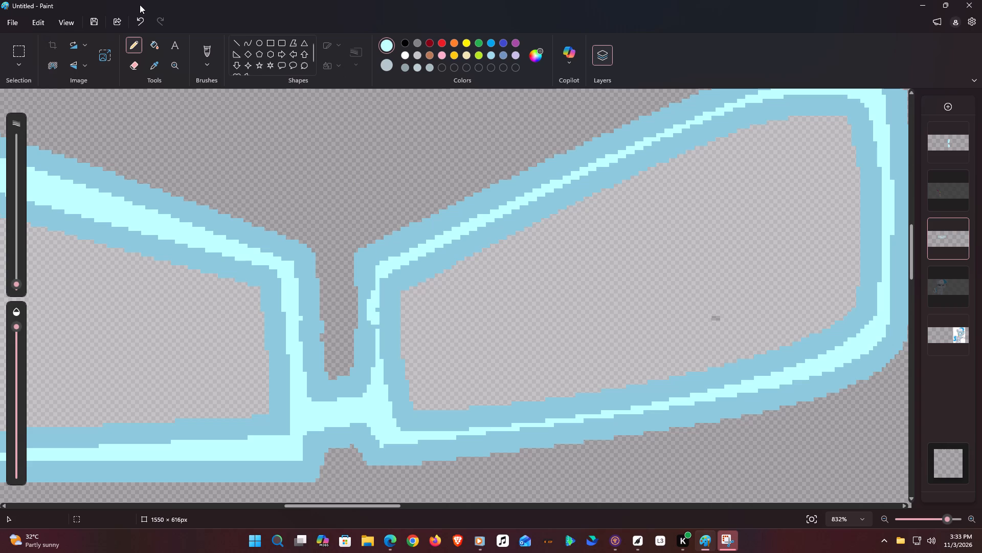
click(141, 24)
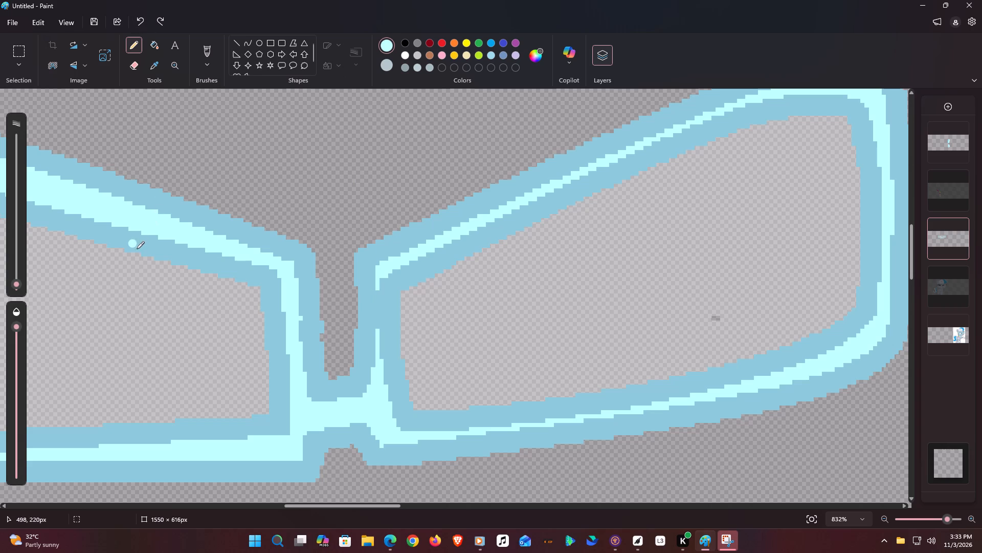
Bridge the gap in the right frame's inner pale cyan band with a thinner Pencil line.
drag(17, 282, 16, 287)
drag(954, 522, 981, 503)
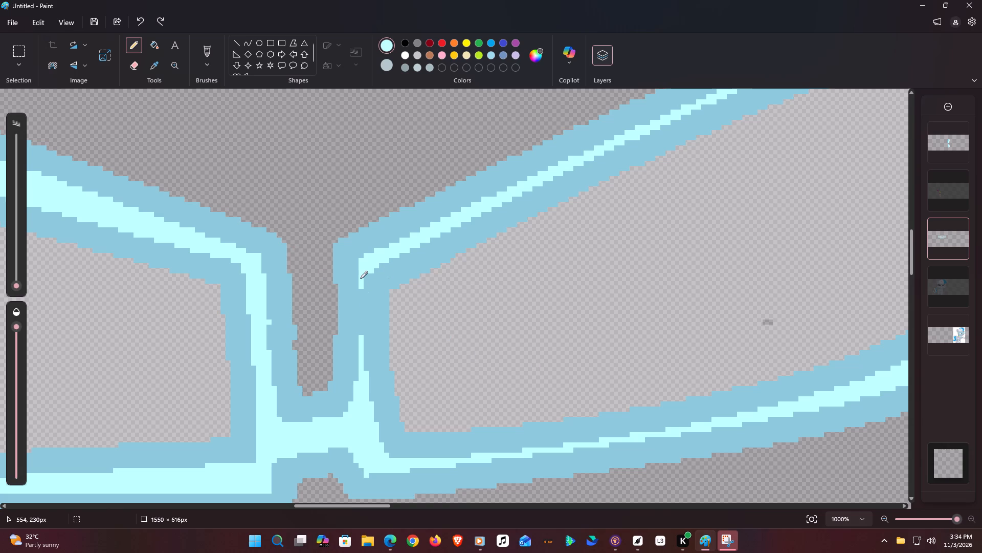
drag(360, 286, 361, 337)
drag(361, 337, 360, 356)
Join and thicken the pale cyan band around the left frame's upper outer corner.
drag(319, 503, 240, 502)
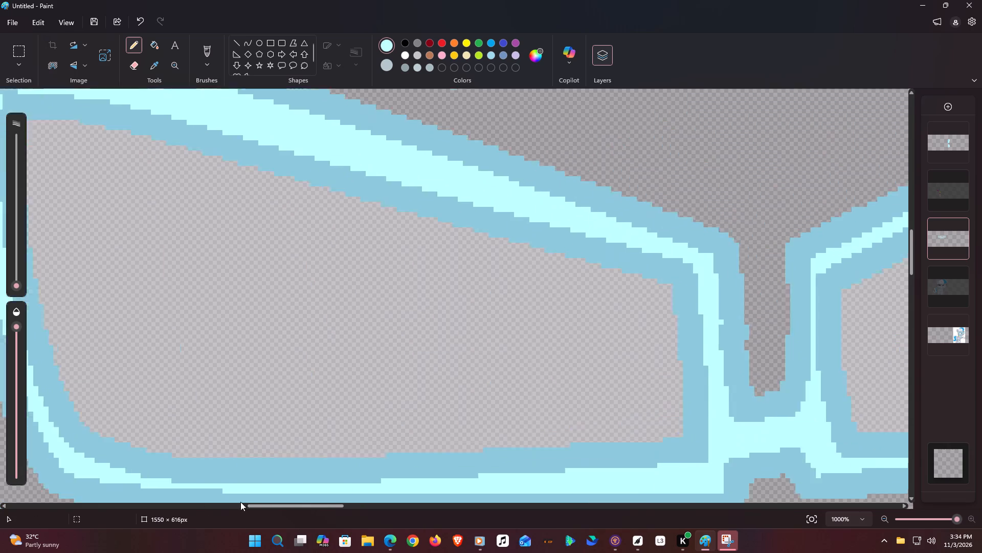
drag(240, 502, 245, 490)
scroll(250, 432, up, 2)
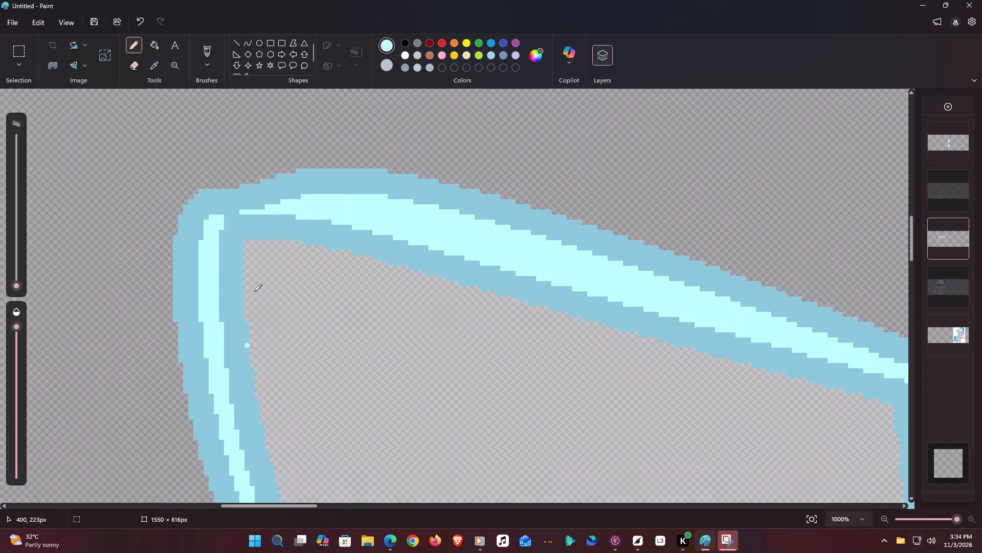
drag(237, 219, 231, 222)
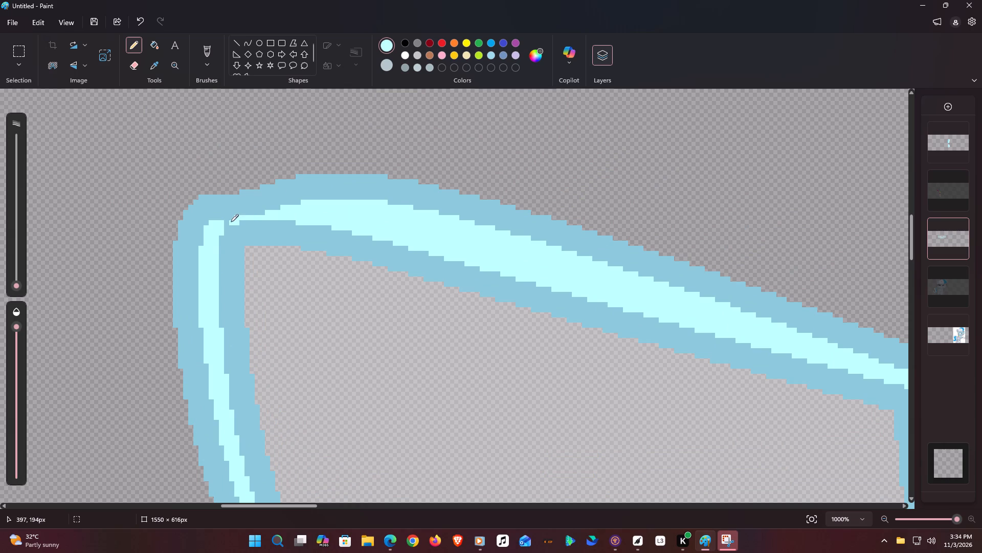
drag(231, 222, 209, 236)
drag(222, 223, 309, 204)
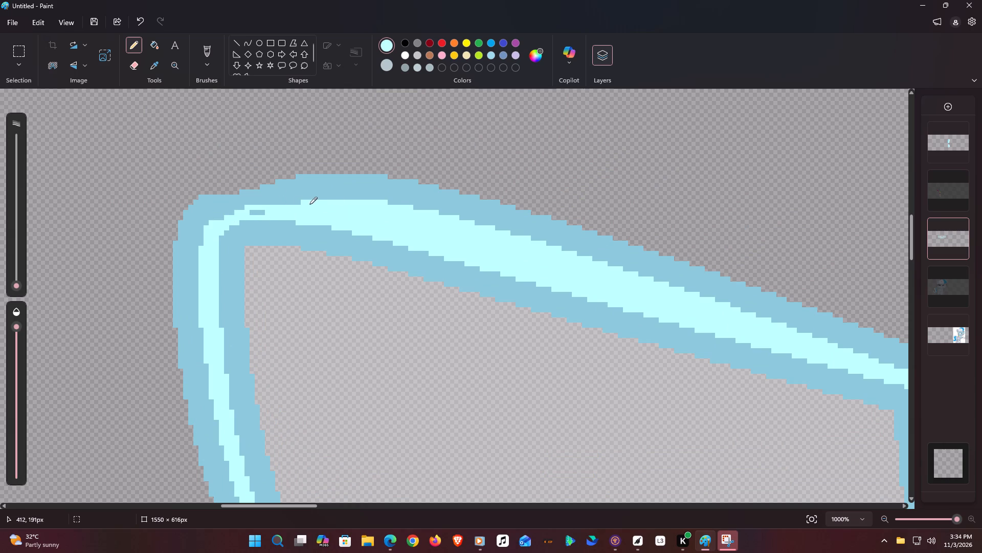
drag(309, 204, 224, 217)
drag(224, 217, 249, 214)
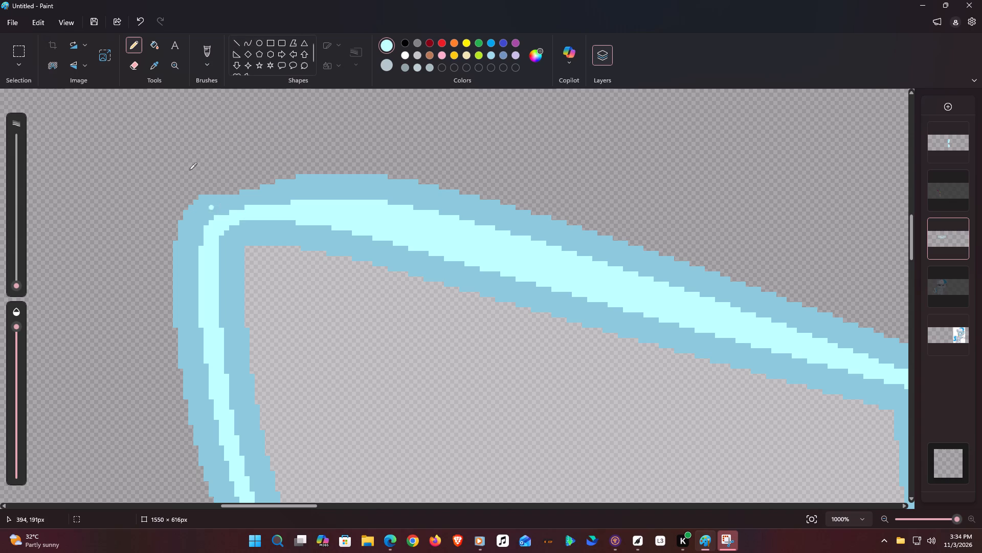
Round off the left frame's upper outer corner with the outline's blue, and fill the small gaps inside it.
click(150, 67)
click(236, 200)
drag(206, 193, 296, 174)
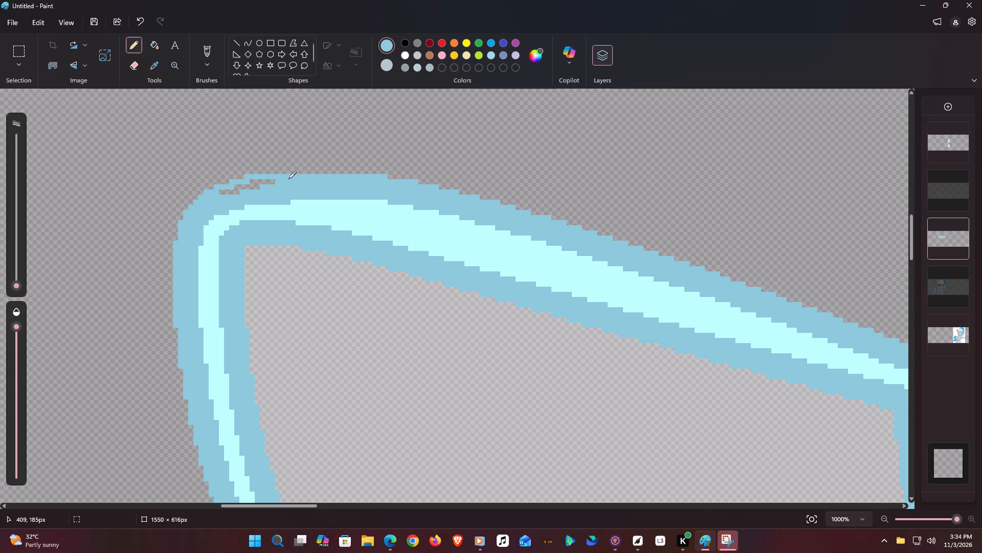
click(145, 50)
click(160, 37)
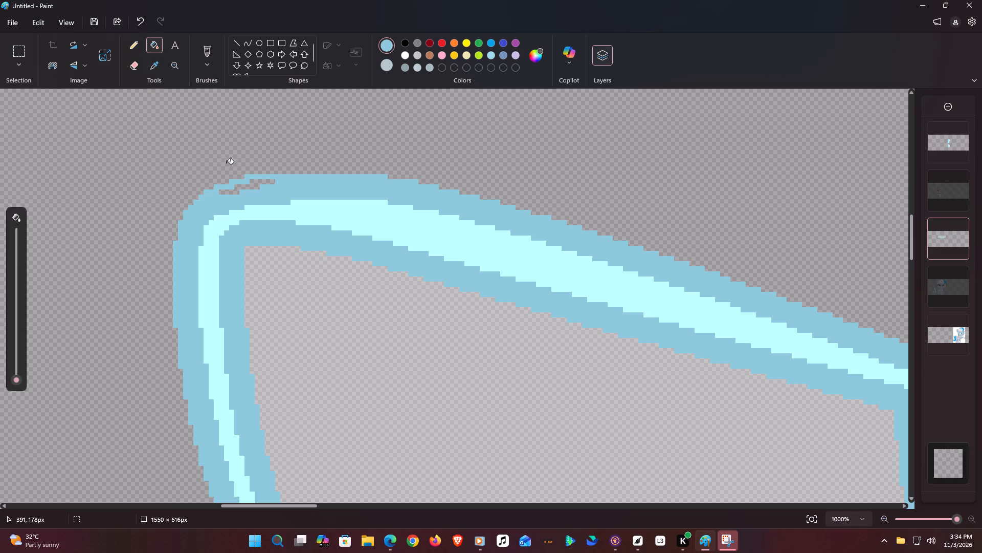
click(231, 195)
click(234, 189)
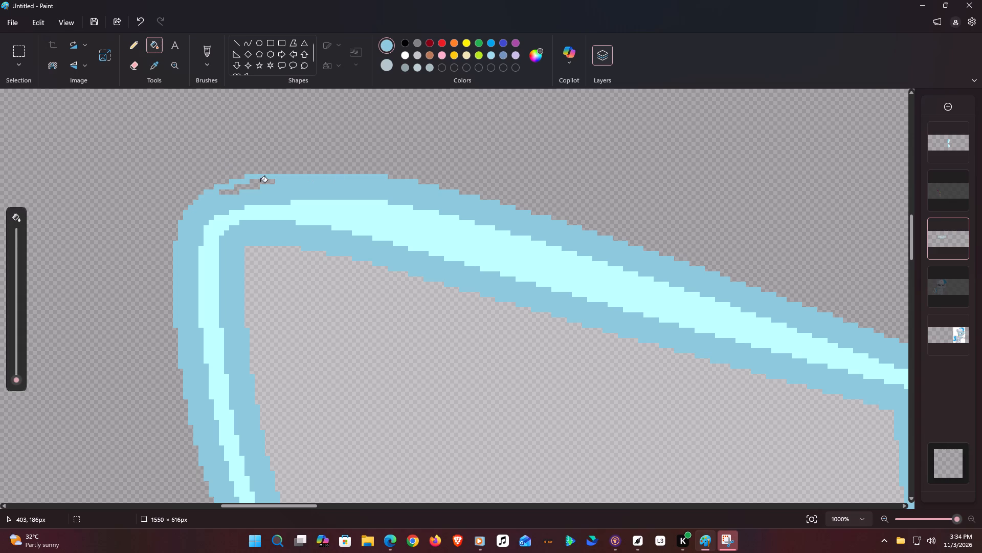
click(260, 181)
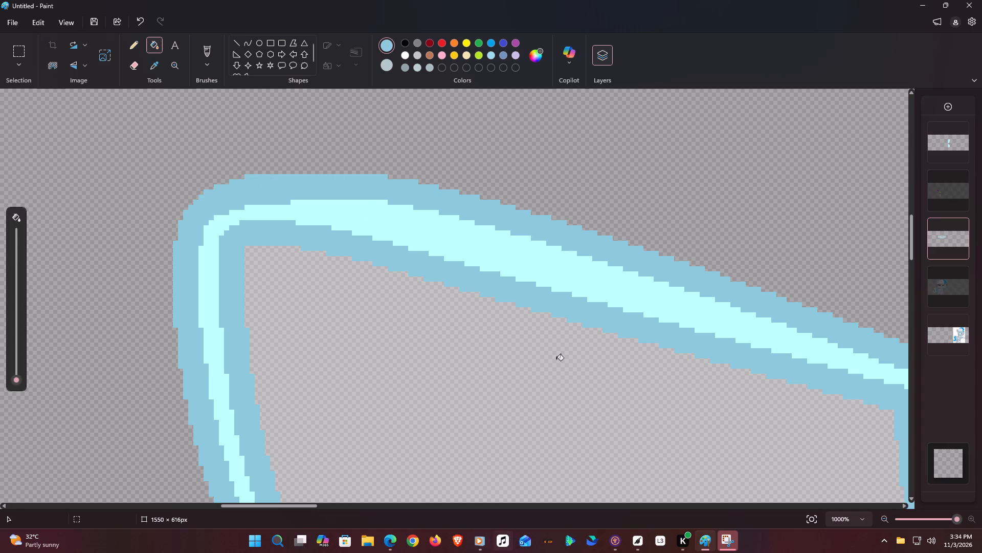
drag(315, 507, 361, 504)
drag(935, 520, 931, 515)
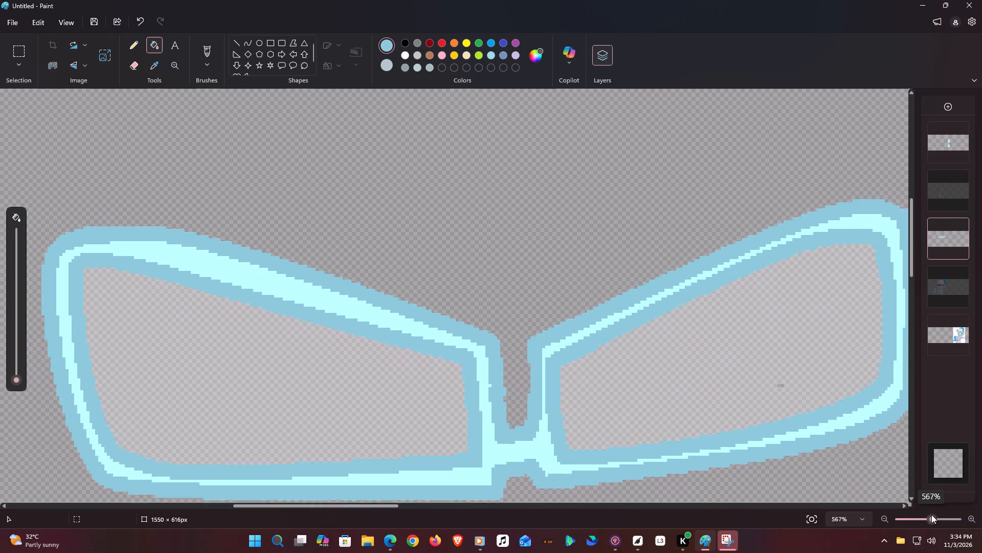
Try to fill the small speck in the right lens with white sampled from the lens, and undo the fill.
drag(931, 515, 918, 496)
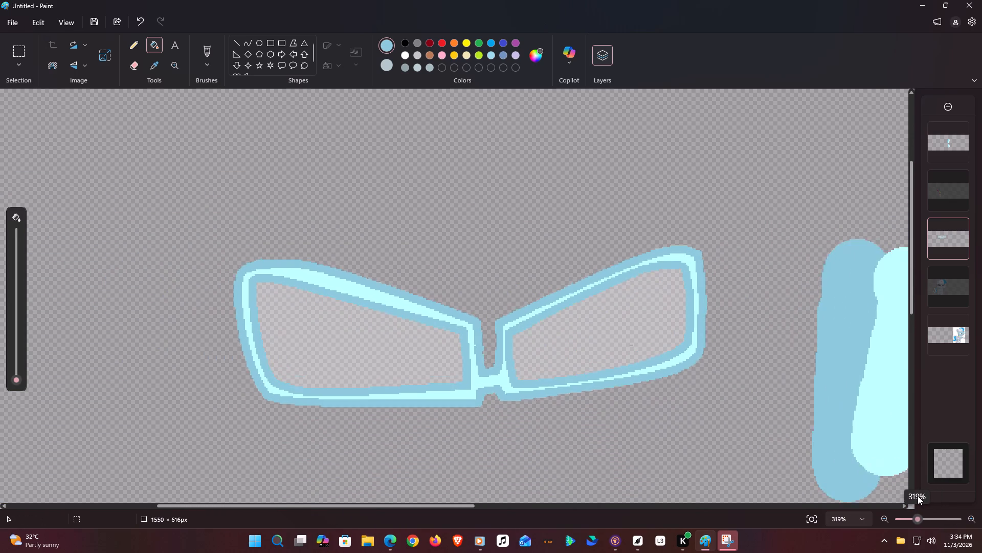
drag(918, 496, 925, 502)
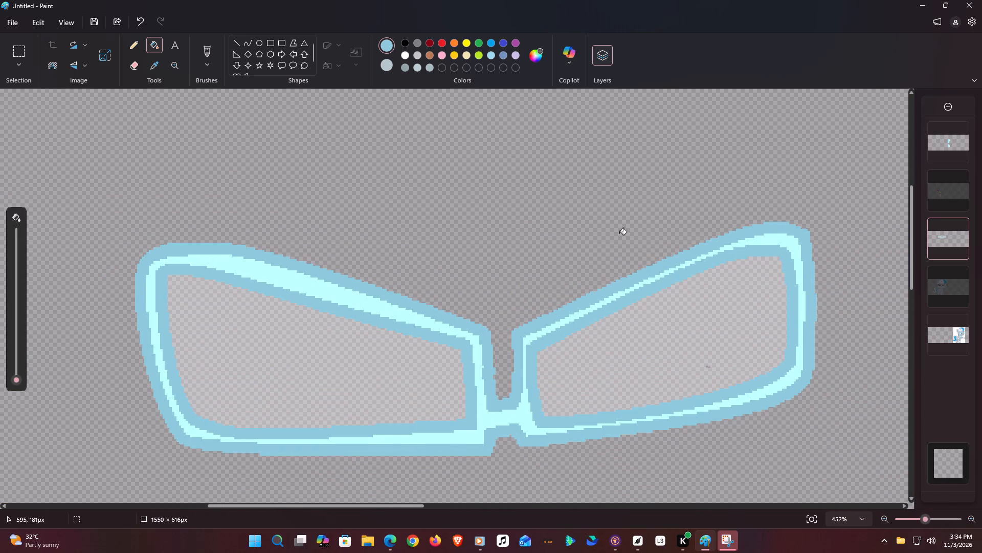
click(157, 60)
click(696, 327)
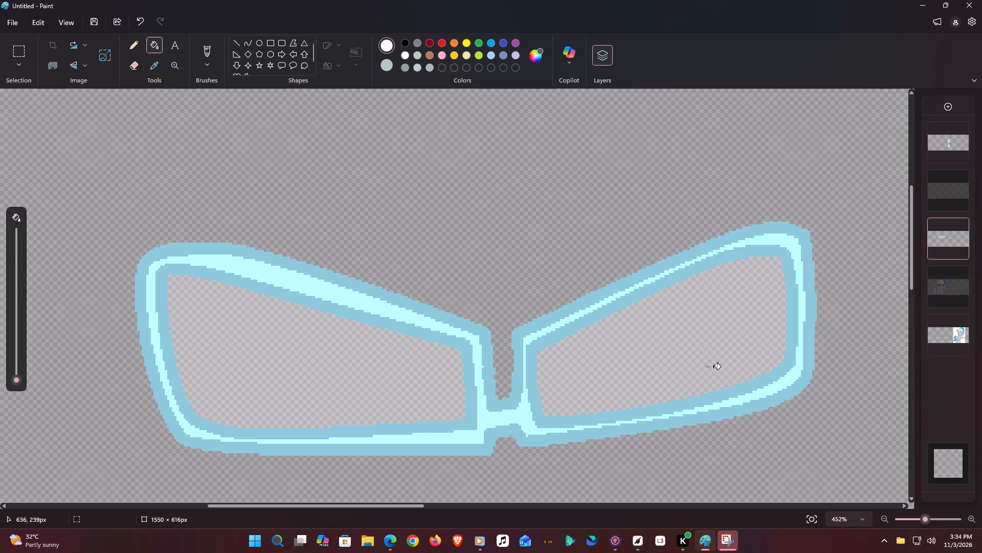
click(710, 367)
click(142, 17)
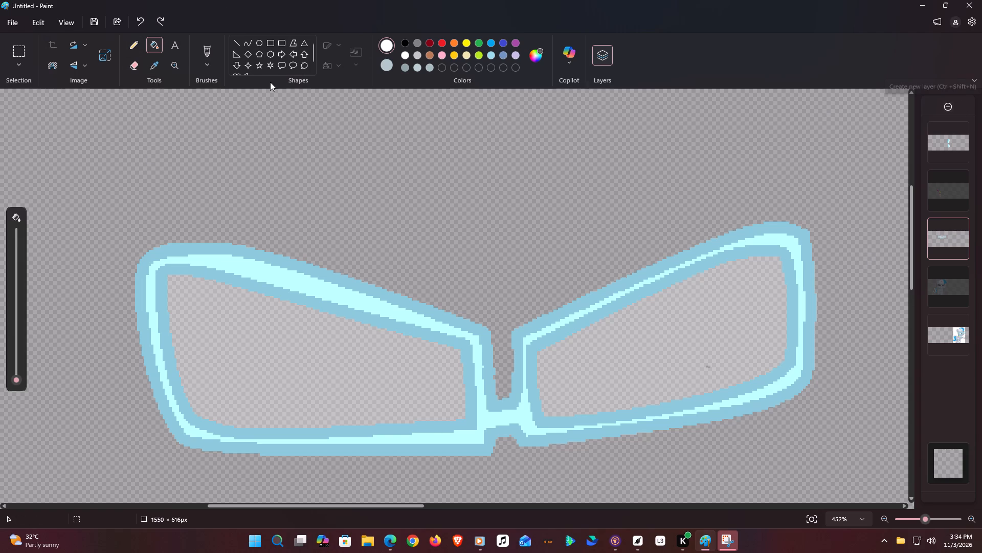
Undo the recent glasses edits back to before the translucent lenses were painted and the layers merged.
click(135, 44)
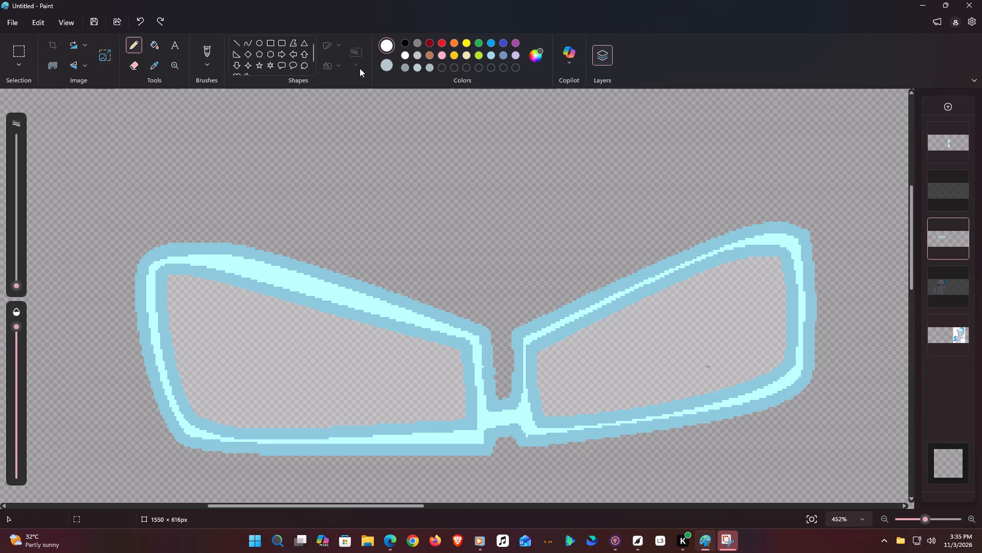
click(135, 18)
click(162, 16)
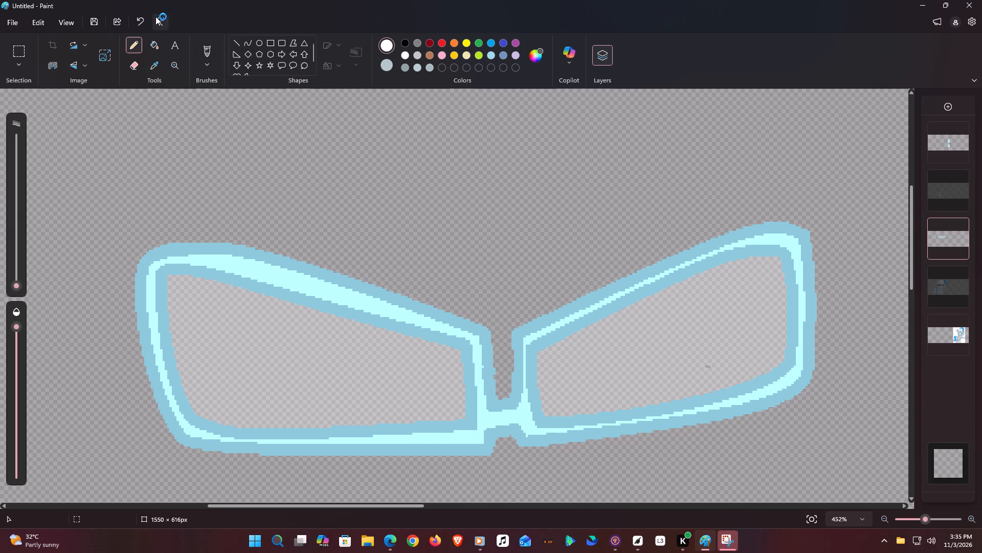
triple_click(140, 16)
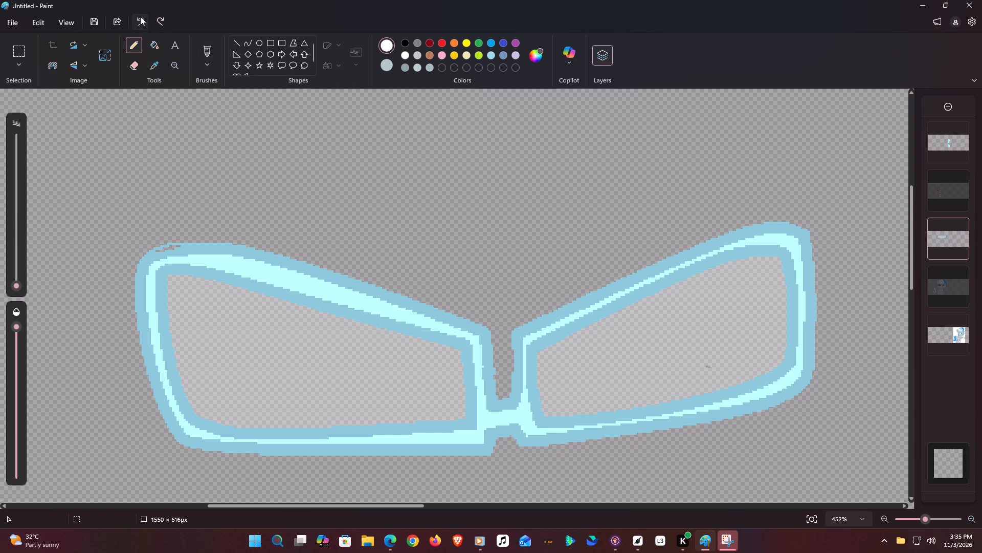
triple_click(140, 16)
triple_click(140, 16)
triple_click(140, 16)
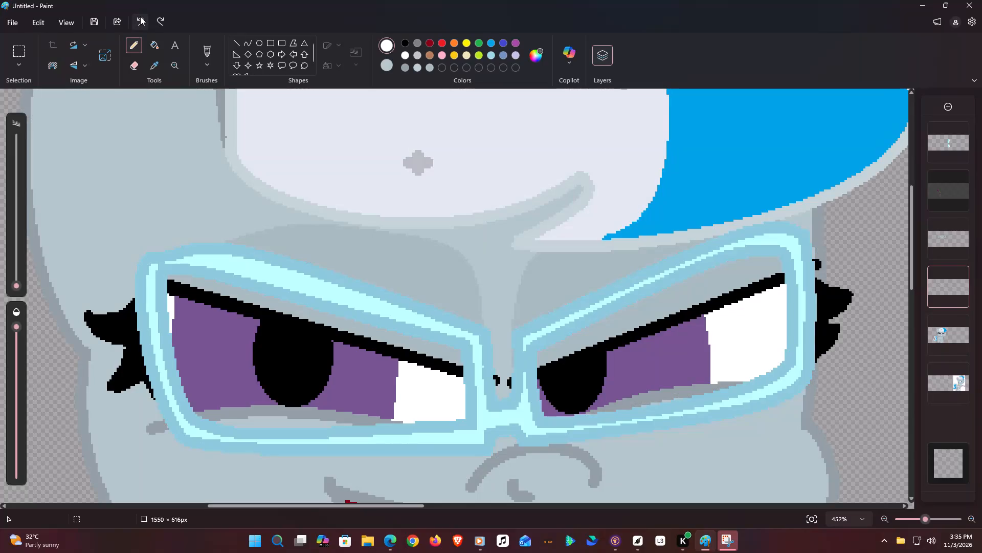
click(155, 19)
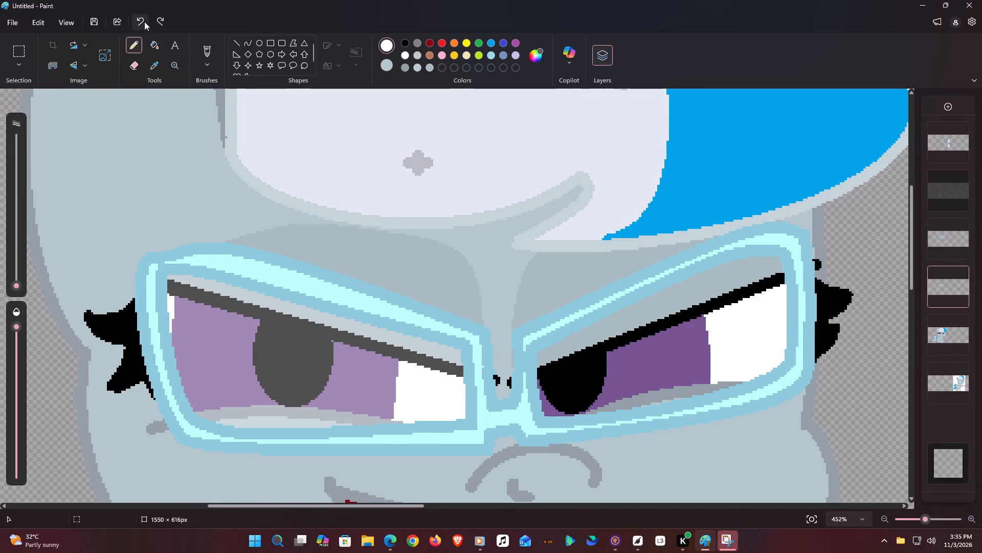
click(144, 22)
Hide the pony drawing's layer and set the white Pencil to about half opacity and a much larger size.
click(965, 324)
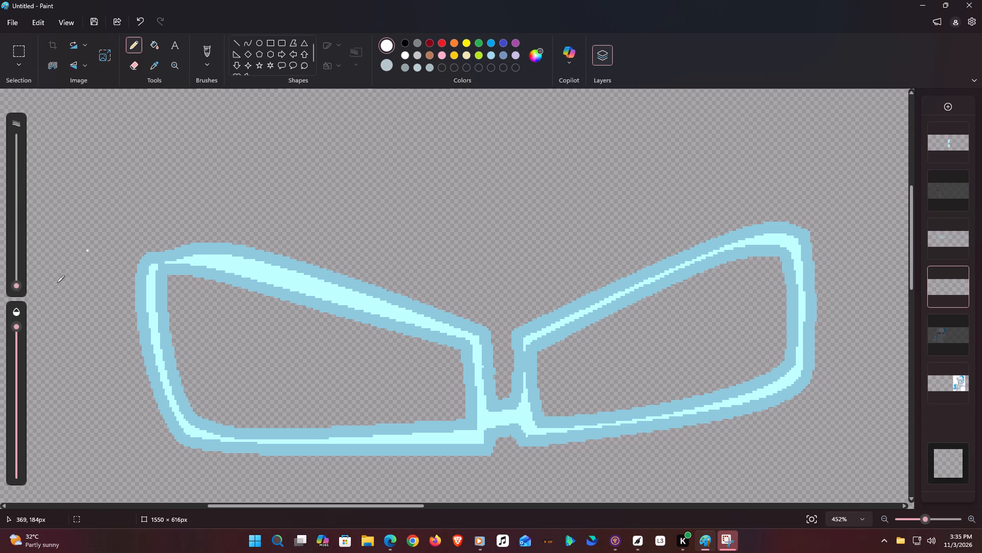
drag(17, 323, 24, 394)
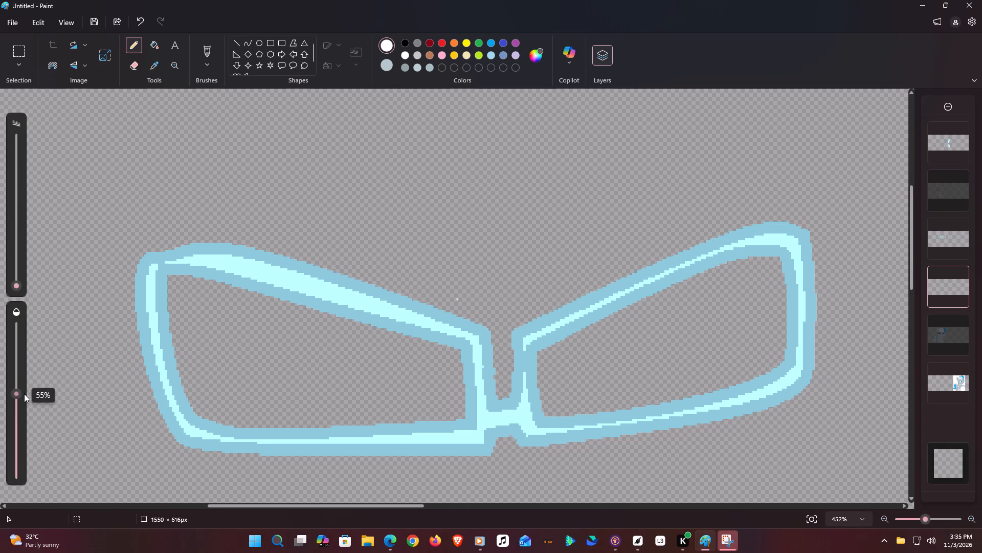
drag(24, 394, 24, 399)
drag(13, 278, 10, 232)
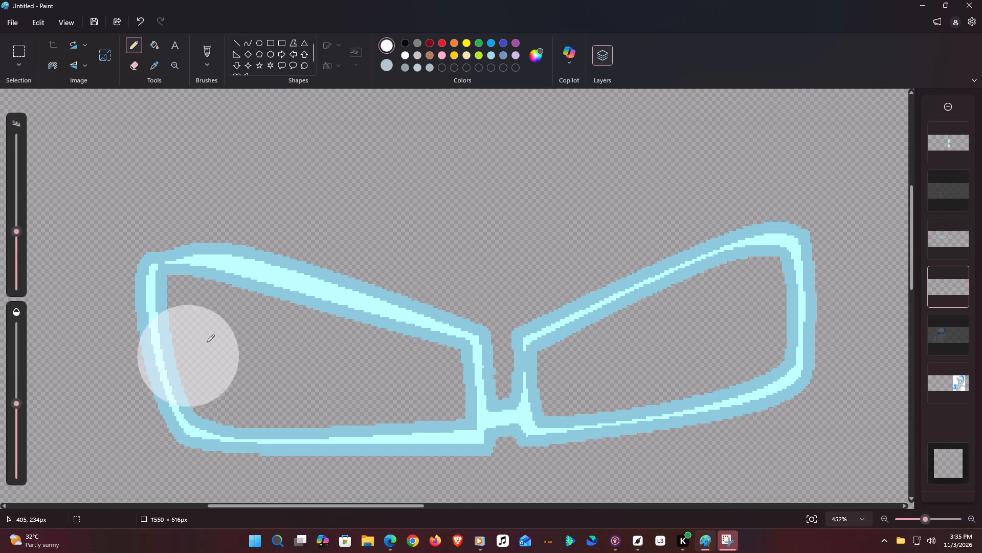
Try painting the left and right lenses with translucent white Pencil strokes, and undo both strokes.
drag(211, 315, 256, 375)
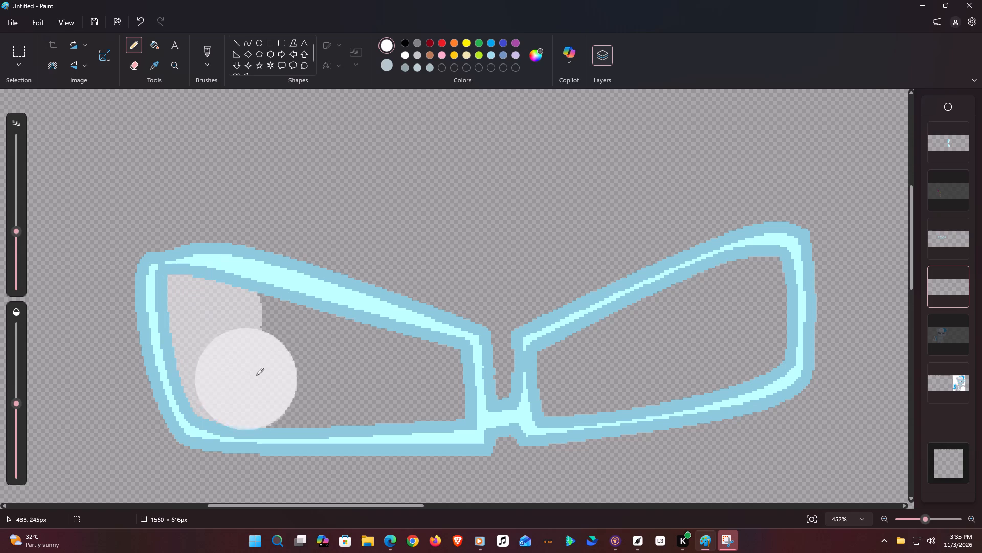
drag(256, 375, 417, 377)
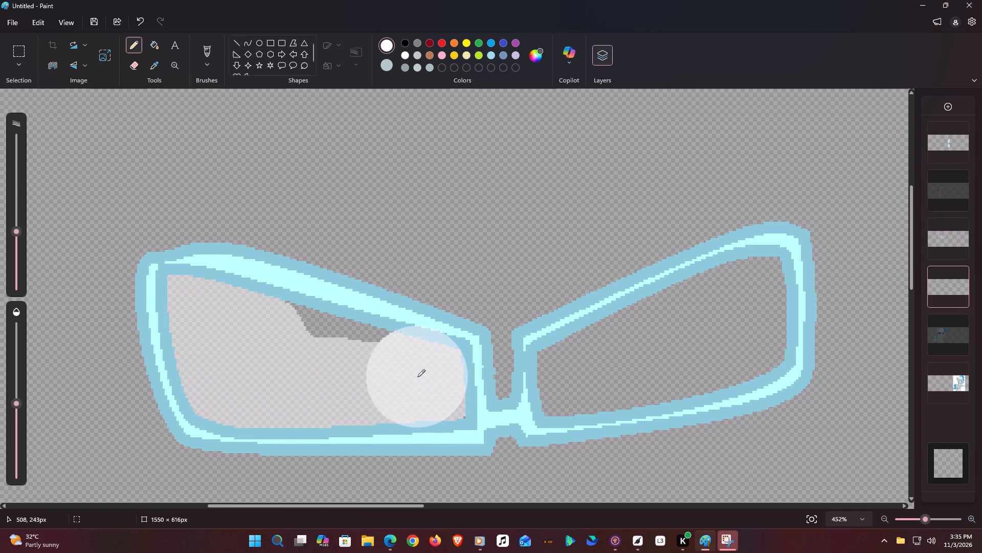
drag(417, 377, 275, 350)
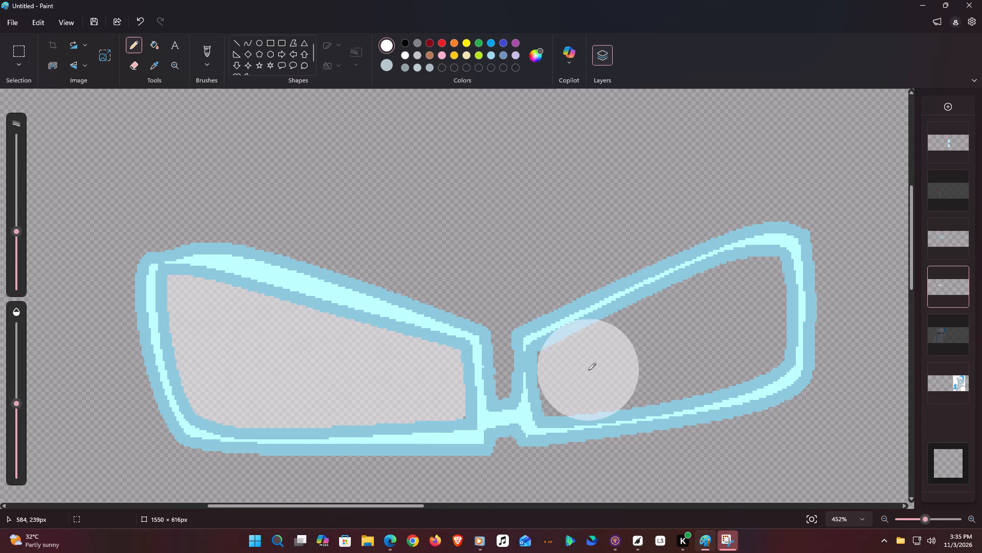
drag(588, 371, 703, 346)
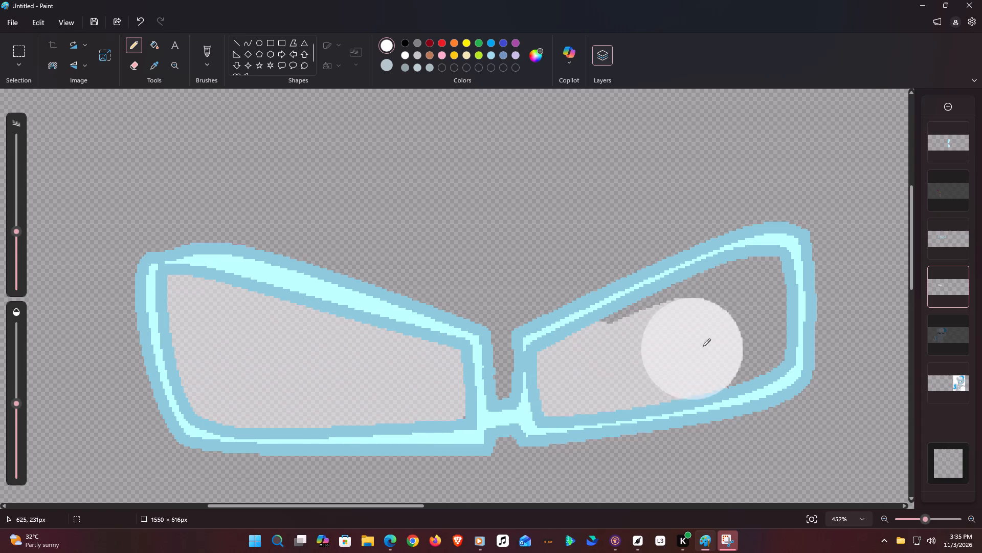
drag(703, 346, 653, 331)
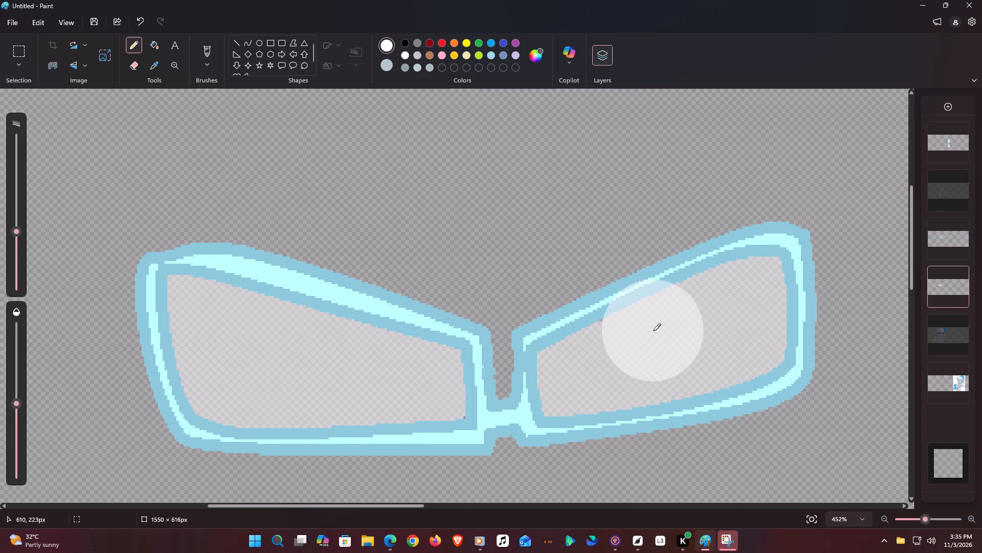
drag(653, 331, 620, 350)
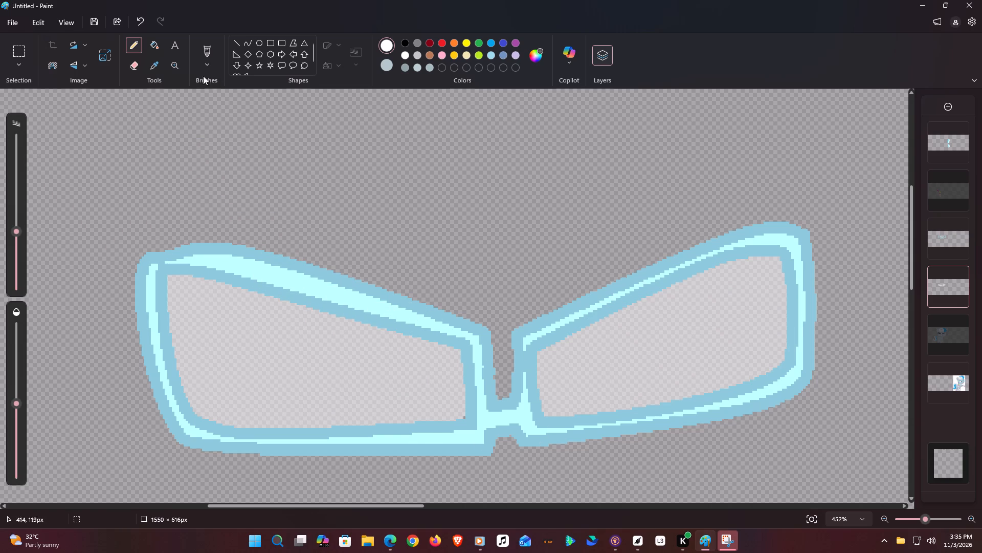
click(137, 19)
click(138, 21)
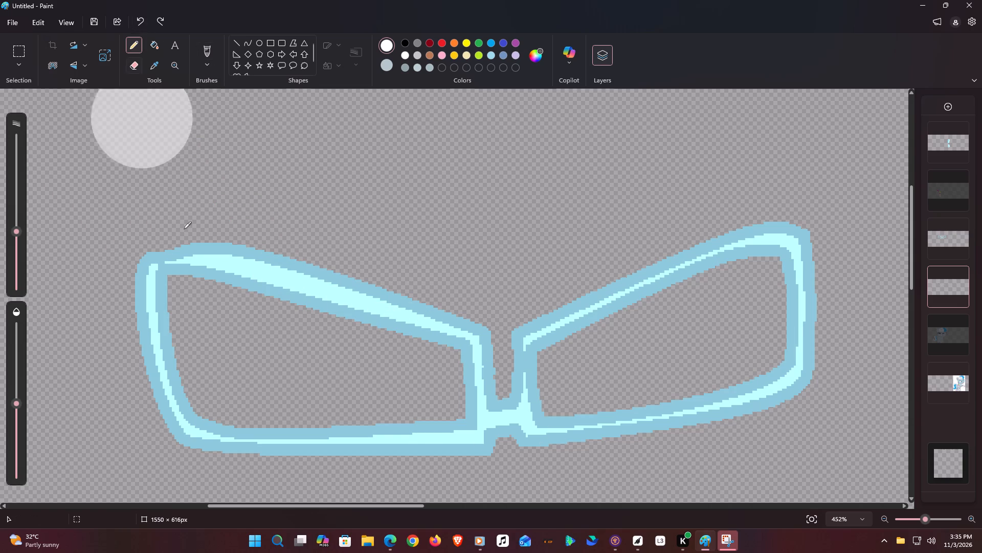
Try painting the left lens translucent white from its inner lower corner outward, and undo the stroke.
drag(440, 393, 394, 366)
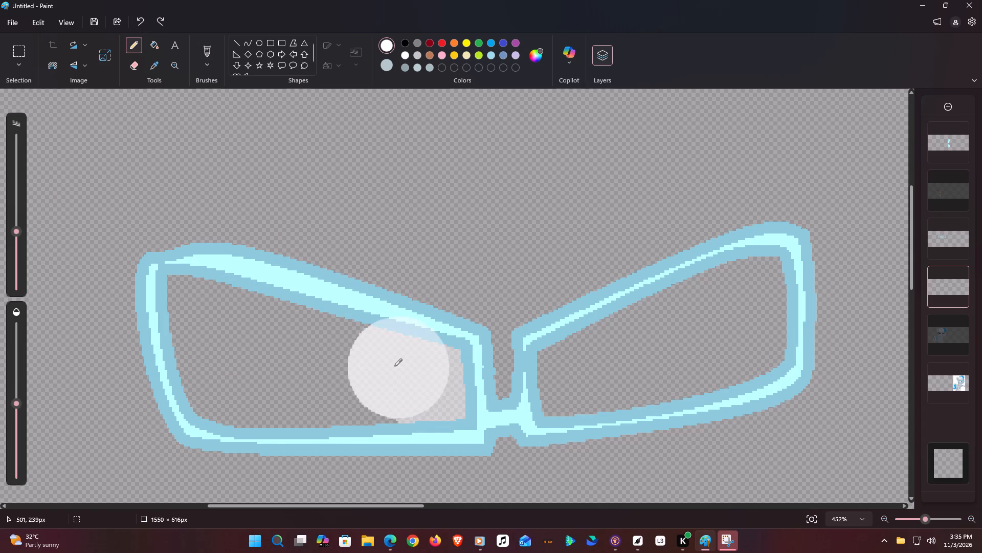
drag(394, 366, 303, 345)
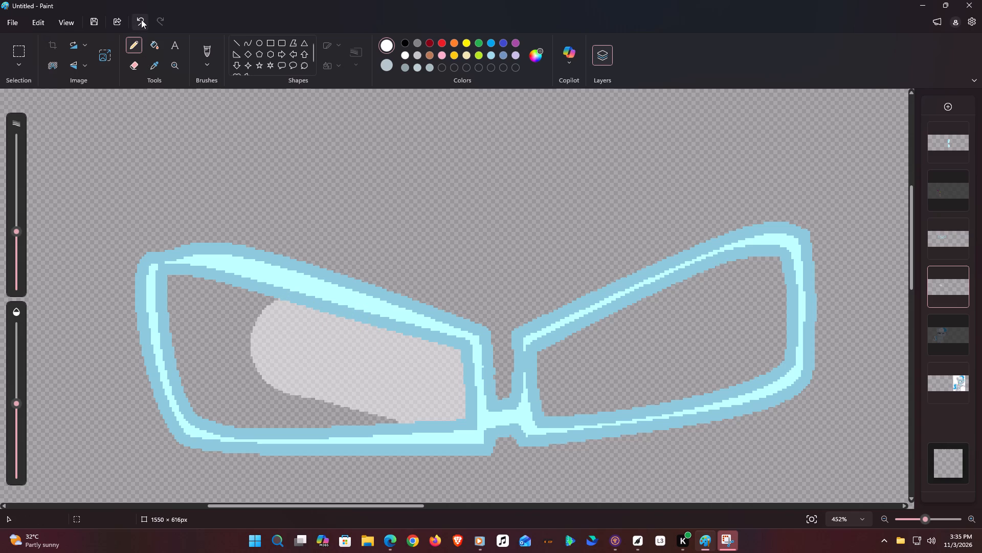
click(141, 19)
Cover the whole left lens and the whole right lens with translucent white, using one continuous Pencil stroke for each.
drag(432, 394, 362, 366)
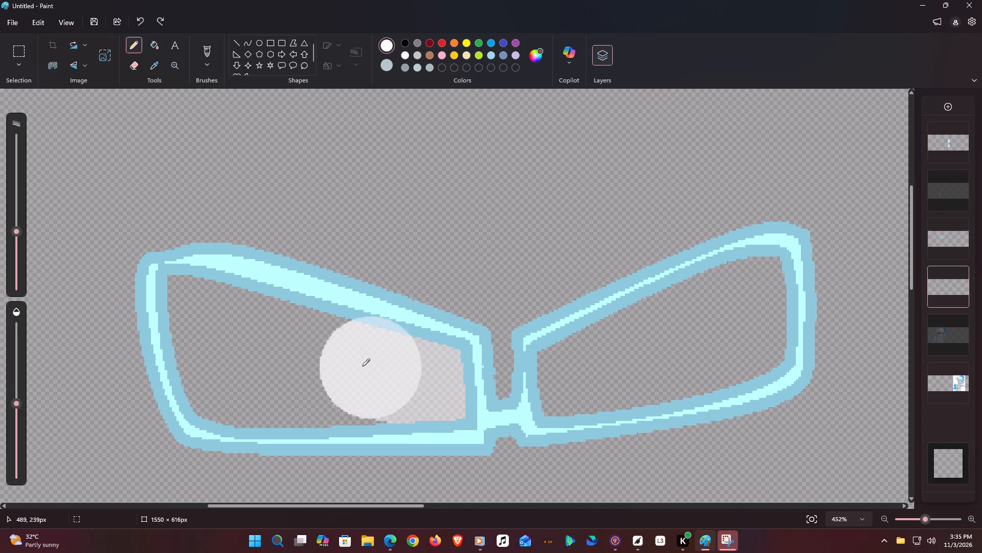
drag(362, 366, 213, 355)
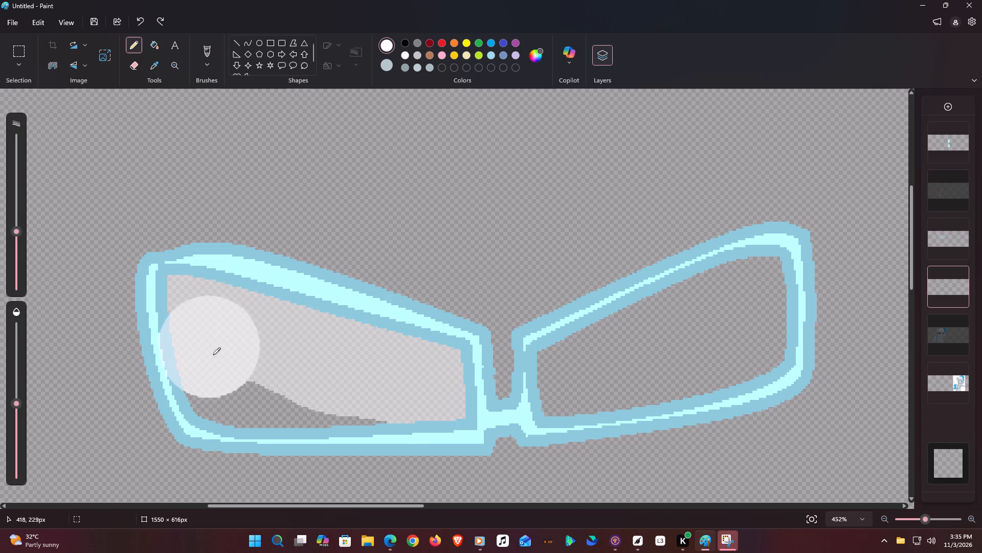
drag(213, 355, 351, 387)
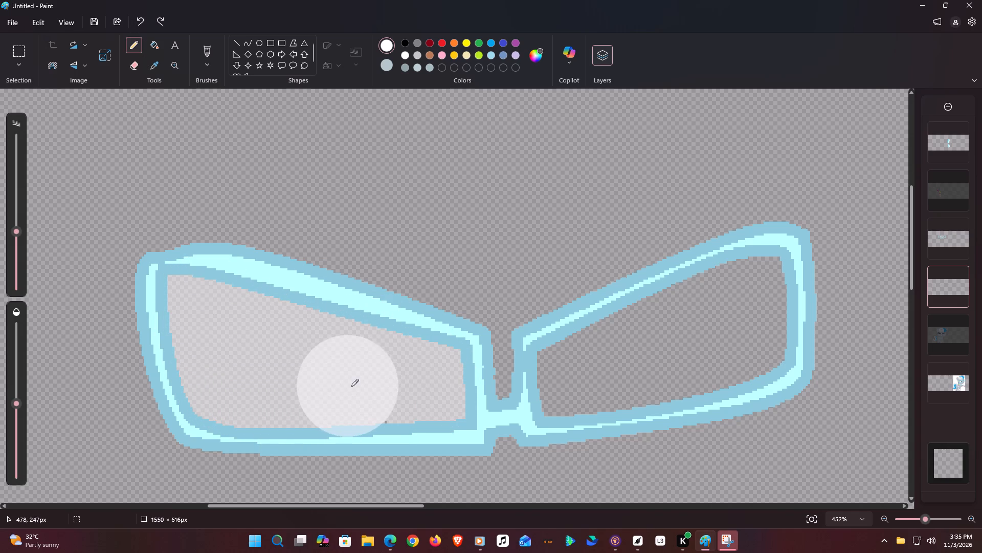
drag(351, 387, 387, 388)
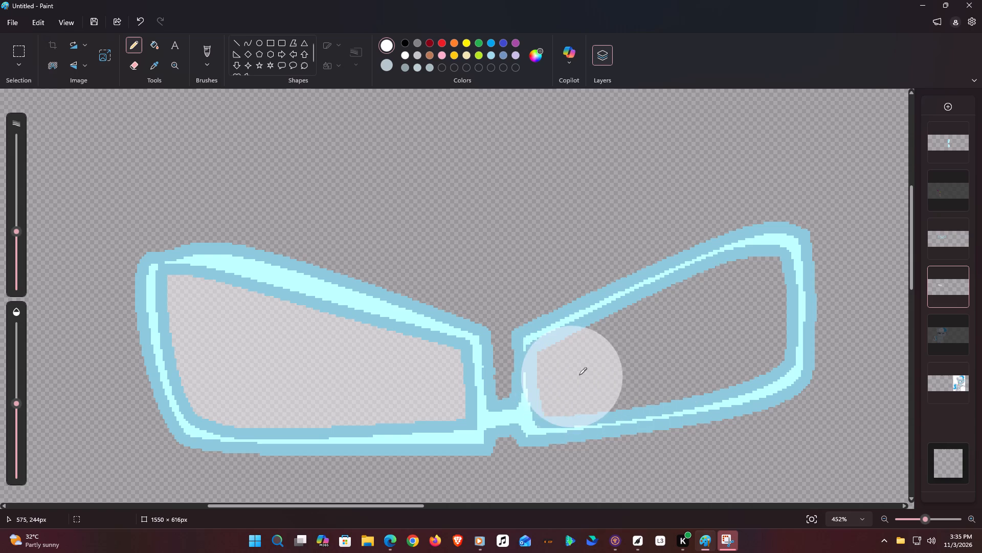
drag(578, 375, 674, 347)
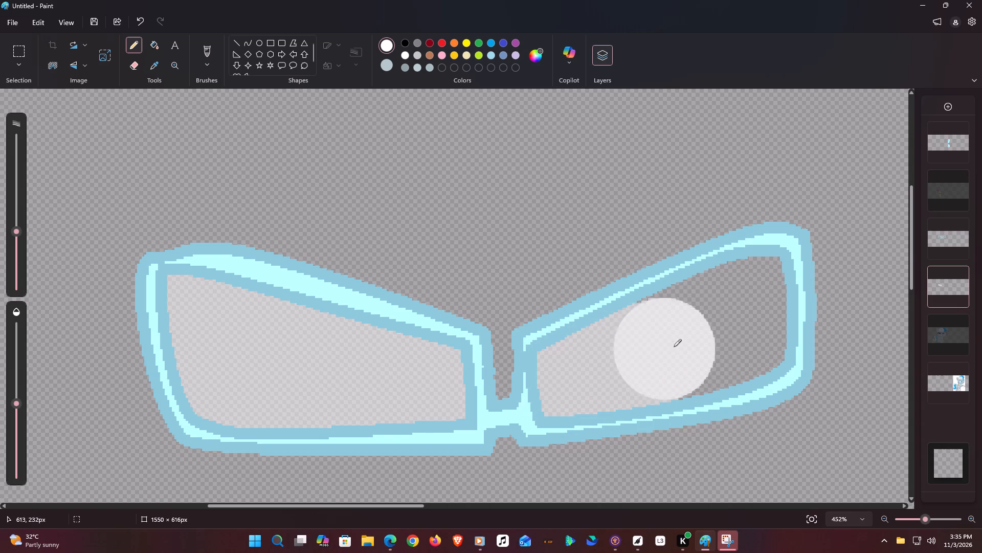
drag(674, 347, 746, 295)
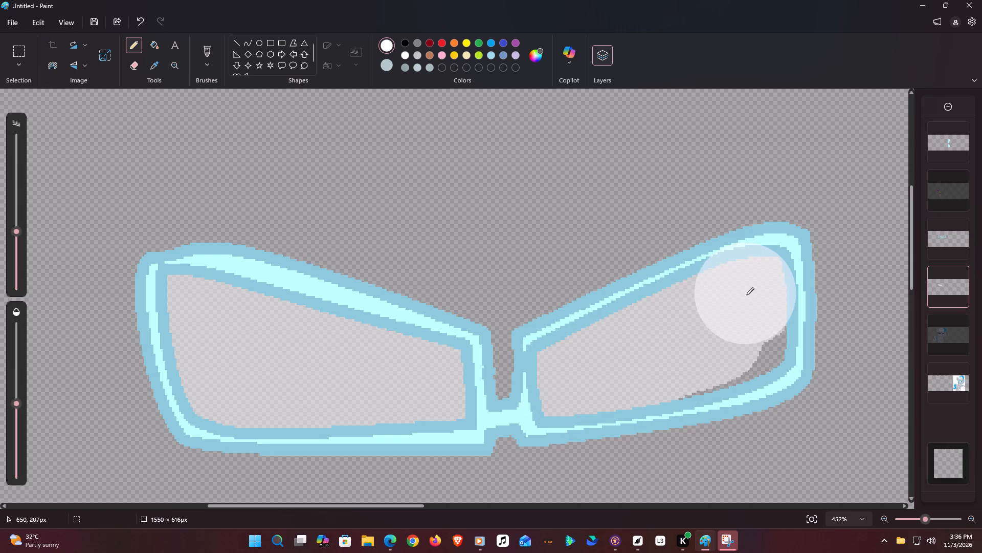
drag(746, 295, 686, 373)
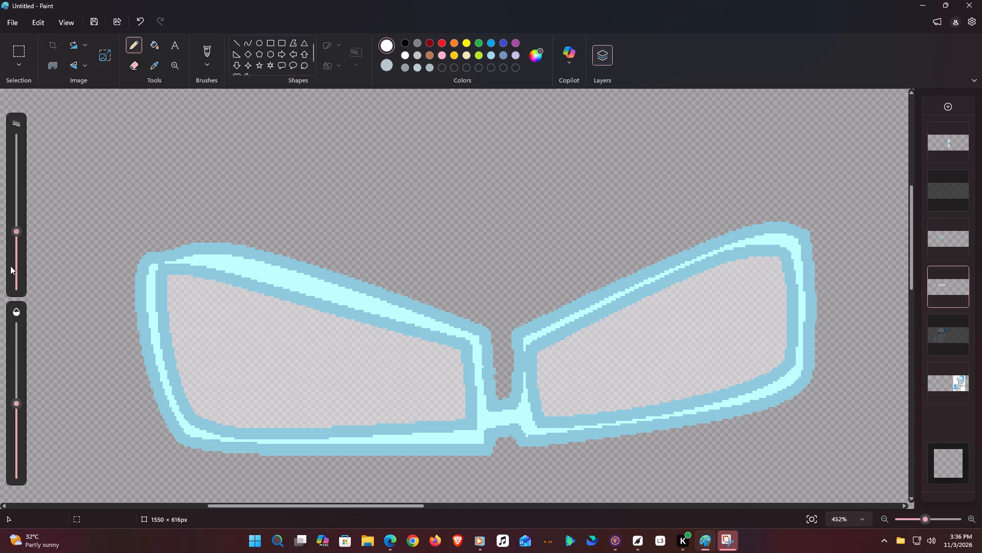
Set the Pencil to full opacity, the glasses frame's pale cyan colour and its smallest size.
drag(13, 333, 19, 262)
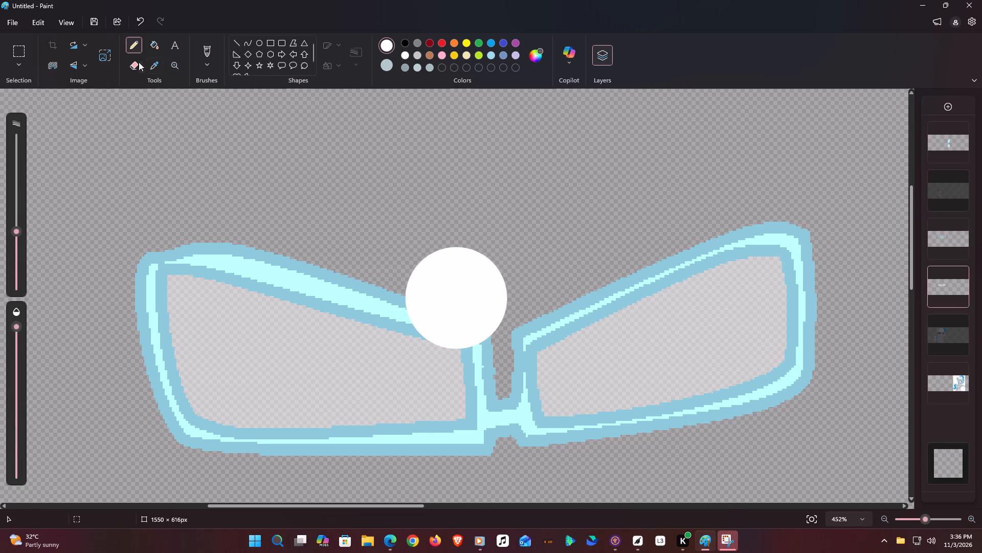
click(153, 66)
click(217, 261)
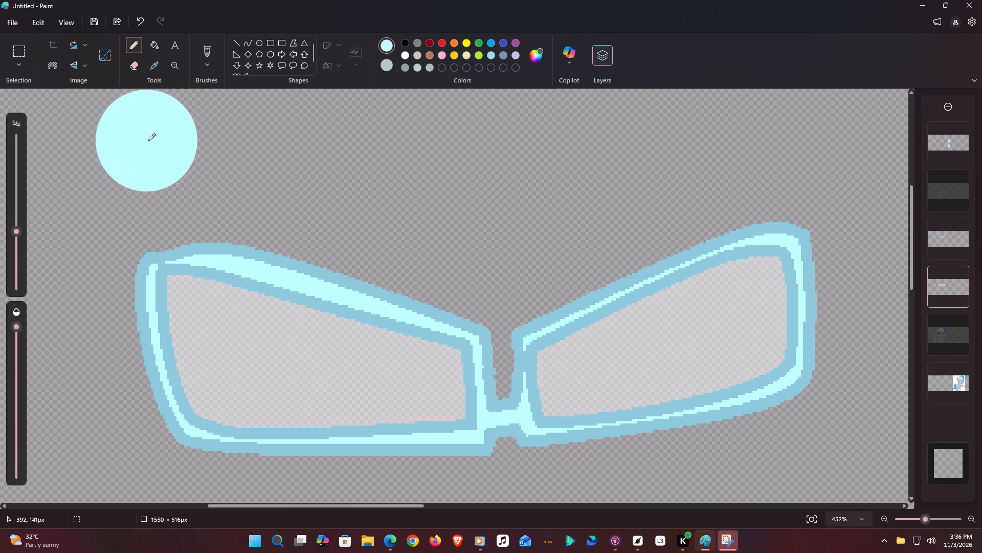
drag(14, 236, 16, 286)
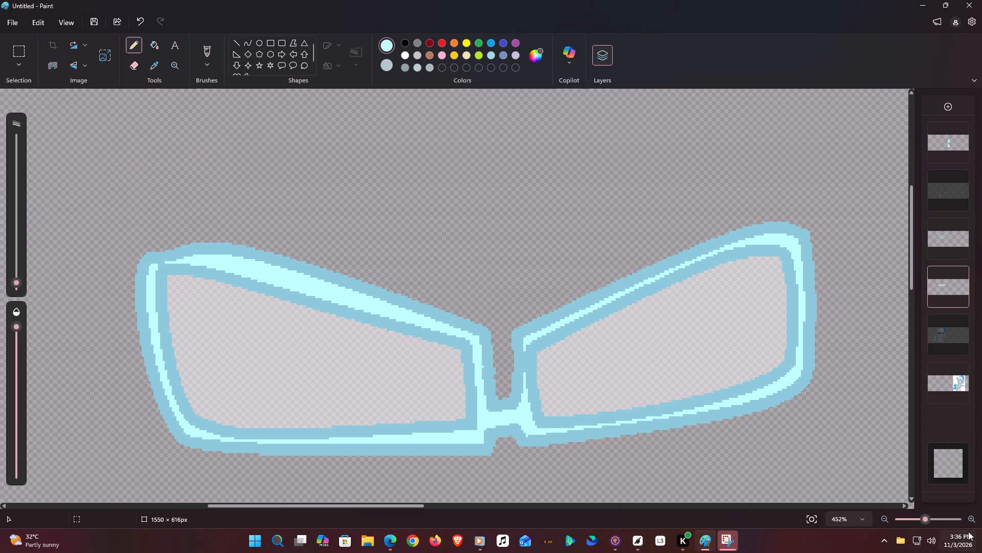
drag(918, 518, 947, 516)
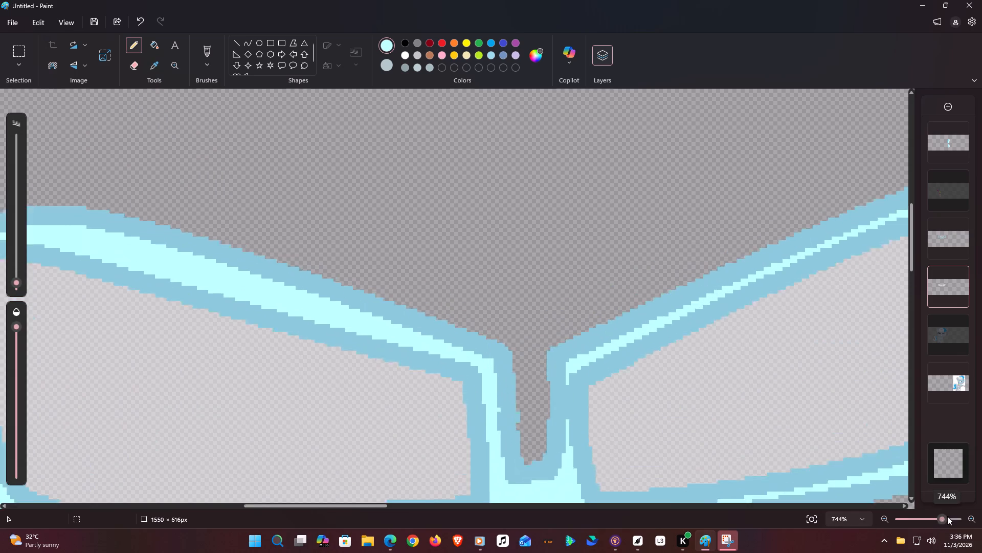
drag(947, 516, 981, 493)
scroll(539, 293, down, 1)
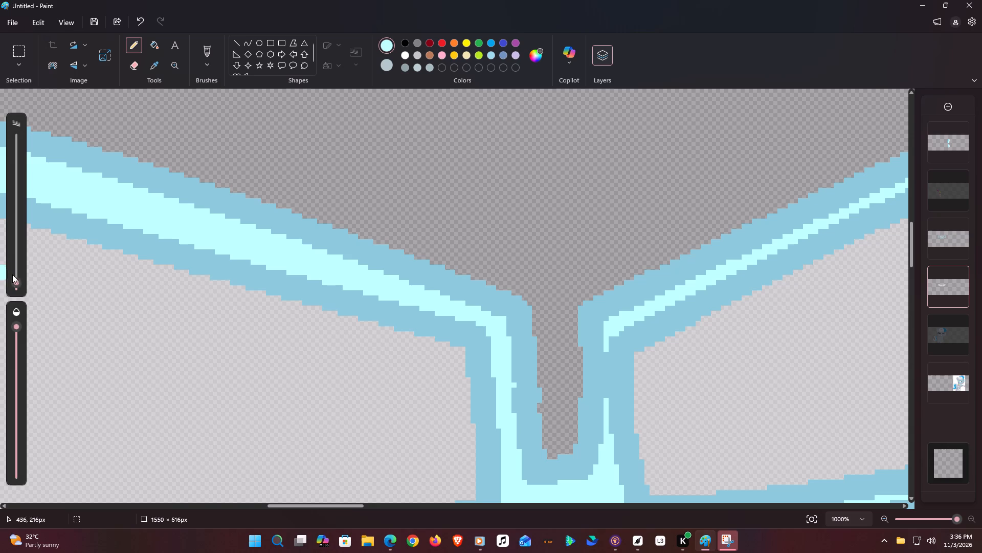
drag(13, 281, 11, 359)
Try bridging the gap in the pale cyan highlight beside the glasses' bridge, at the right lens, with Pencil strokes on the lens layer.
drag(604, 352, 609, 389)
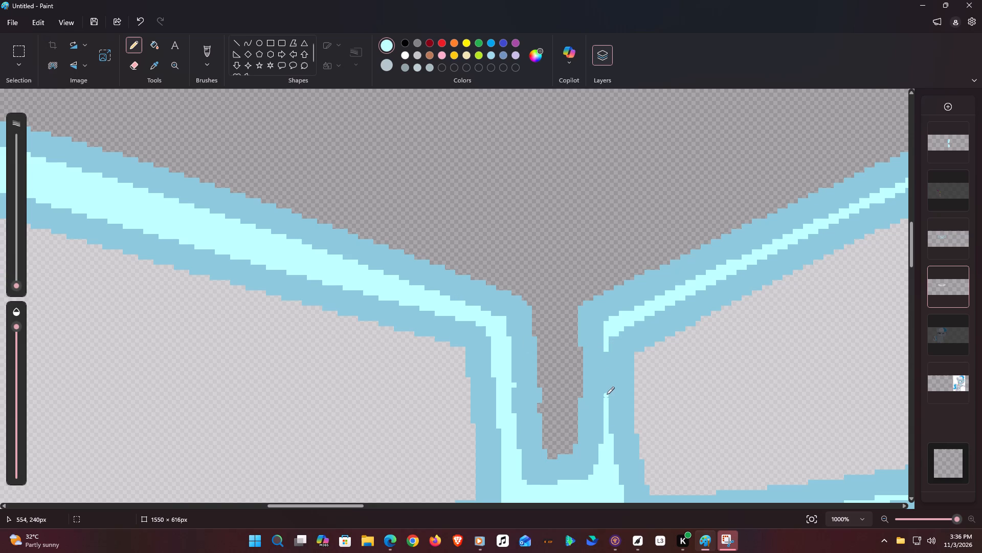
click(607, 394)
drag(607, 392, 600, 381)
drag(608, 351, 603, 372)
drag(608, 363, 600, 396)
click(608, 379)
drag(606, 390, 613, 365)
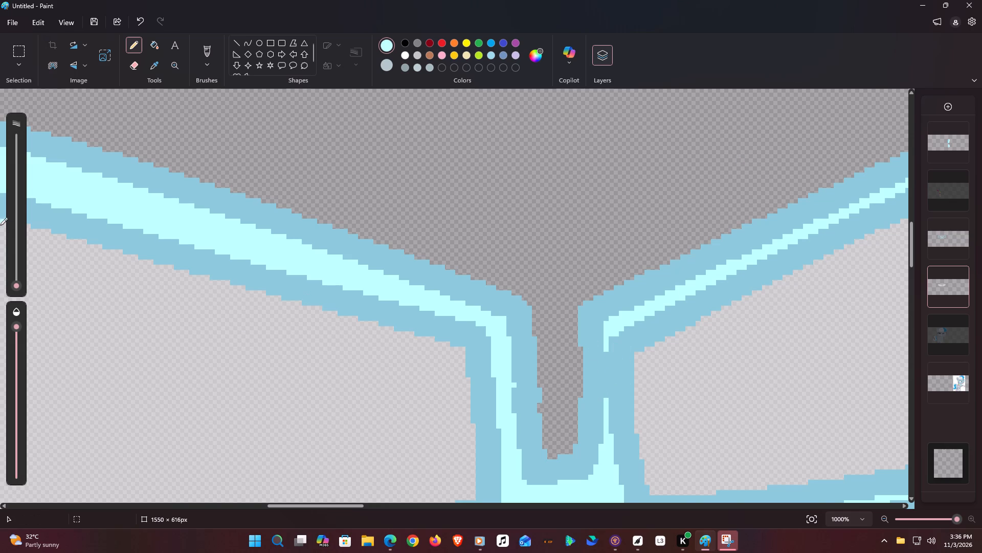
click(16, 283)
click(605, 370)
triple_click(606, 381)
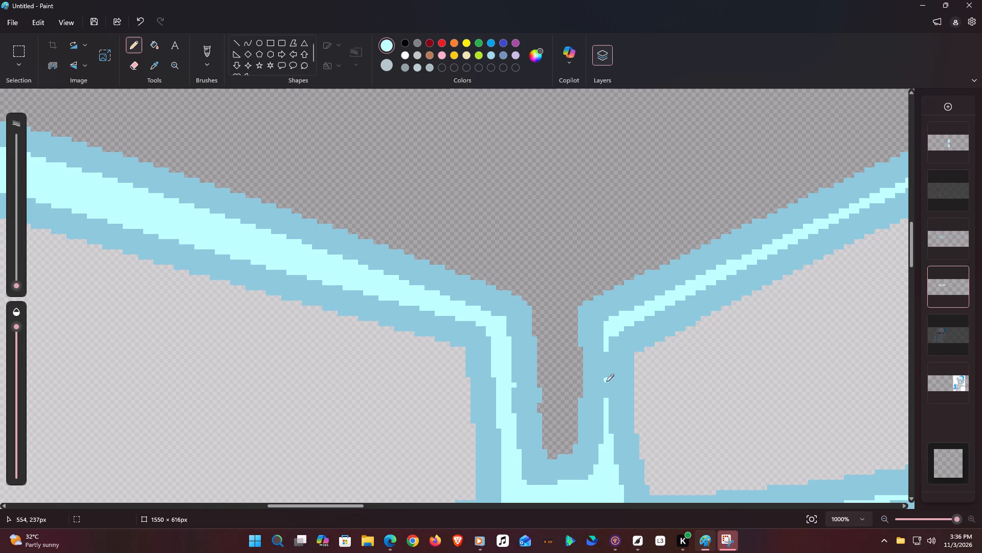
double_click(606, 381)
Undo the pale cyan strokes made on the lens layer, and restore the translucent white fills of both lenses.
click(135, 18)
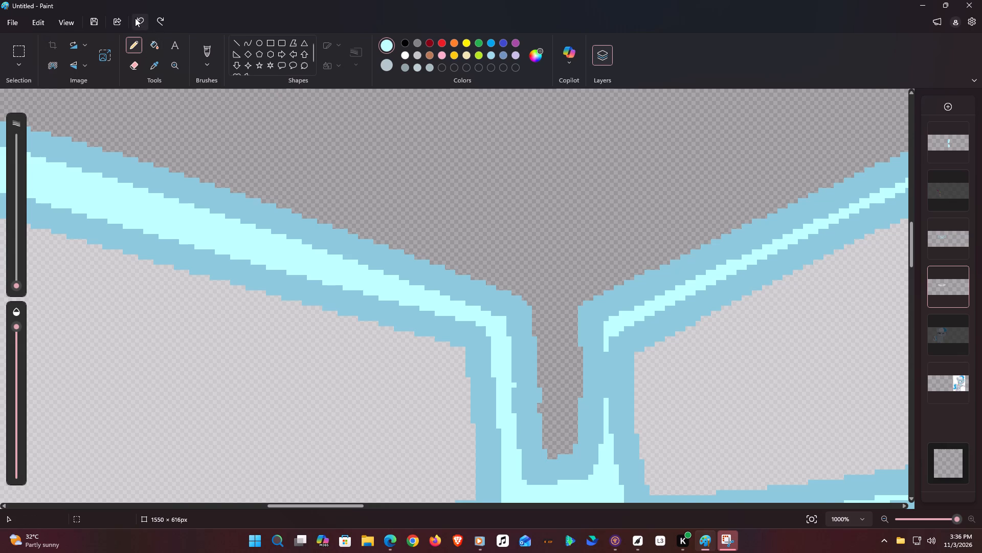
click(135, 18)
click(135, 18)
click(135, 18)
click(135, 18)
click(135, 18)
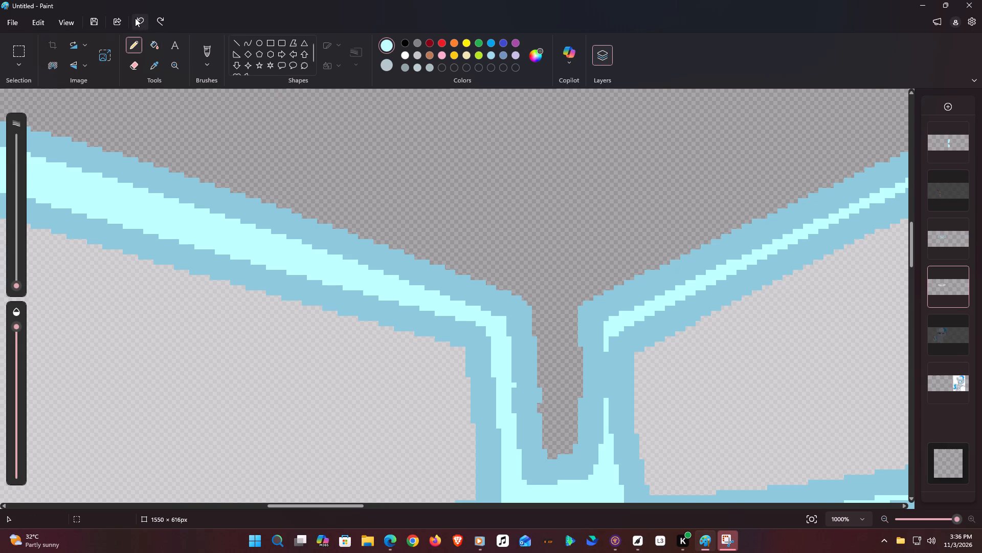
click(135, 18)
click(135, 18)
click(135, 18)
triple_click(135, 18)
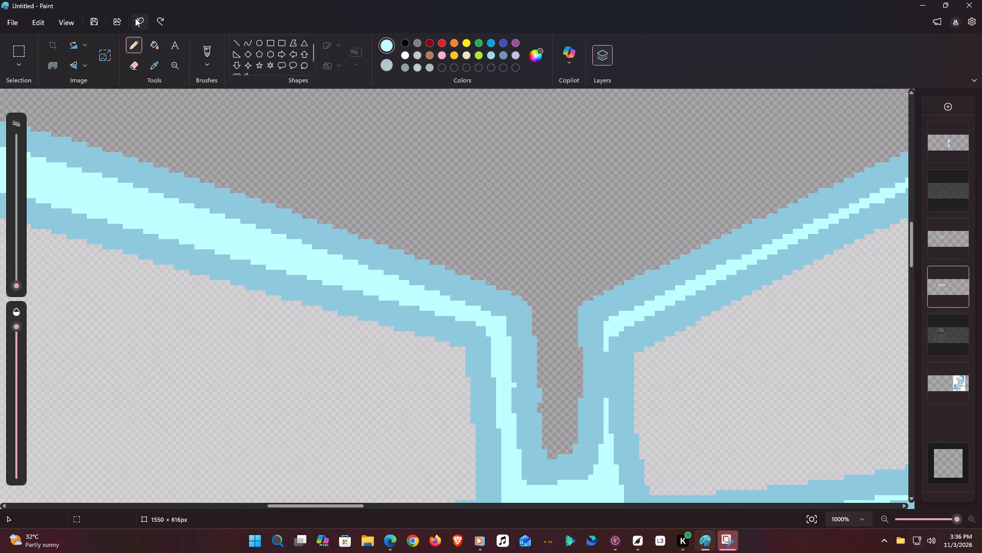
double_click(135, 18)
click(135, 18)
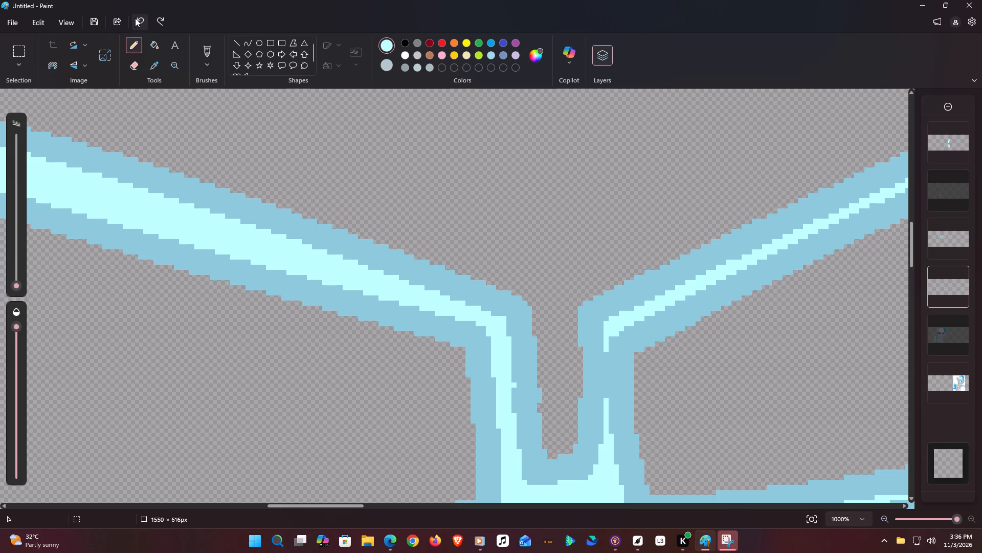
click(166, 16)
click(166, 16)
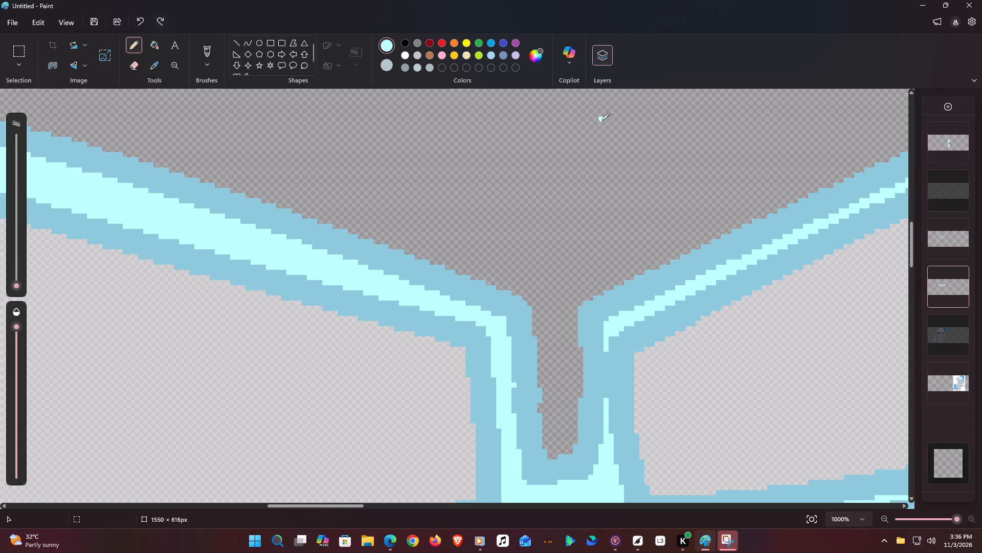
On the glasses frame's layer, draw a pale cyan line closing the highlight gap beside the bridge at the right lens.
click(955, 243)
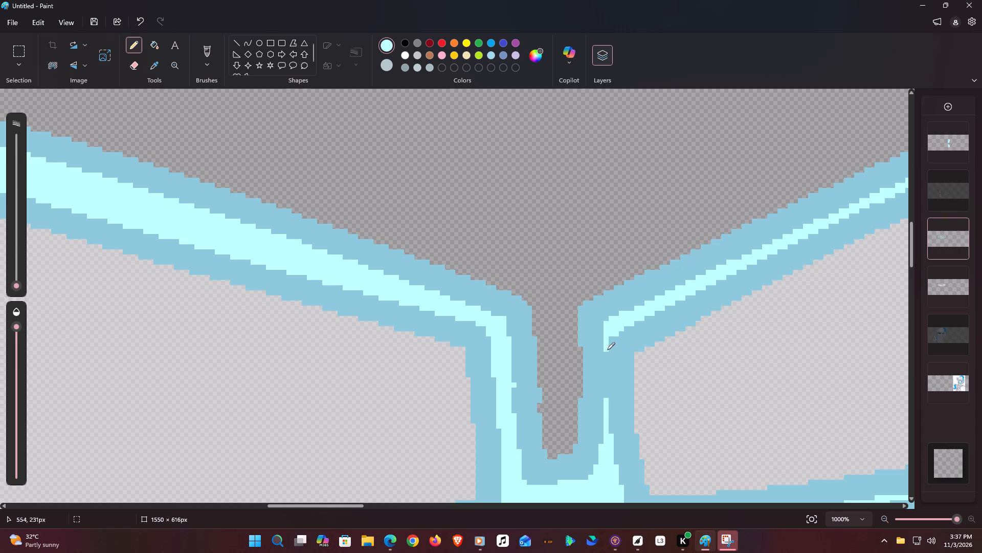
drag(606, 350, 606, 395)
Join the two pale cyan highlight ends at the left lens frame's outer upper corner with a short Pencil stroke.
drag(324, 504, 262, 531)
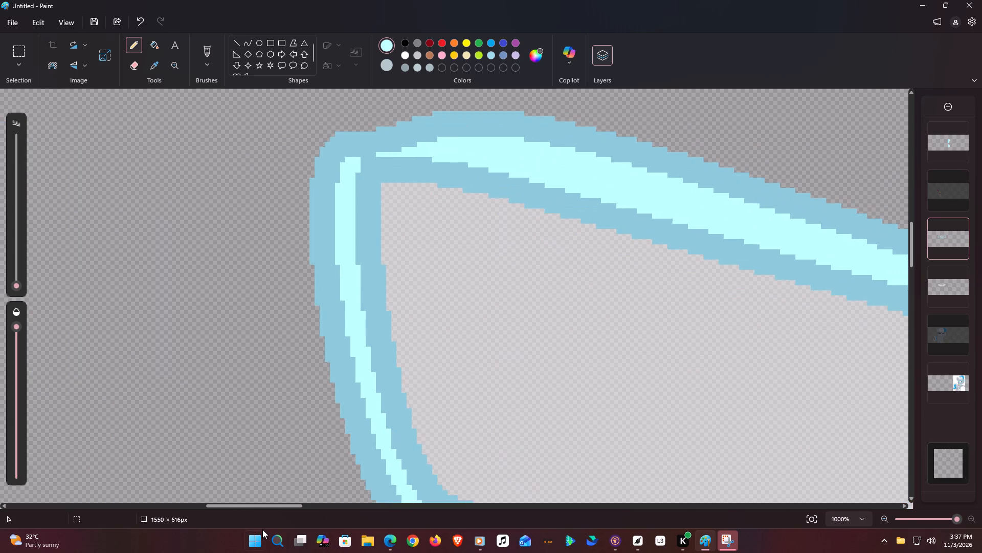
scroll(306, 305, up, 1)
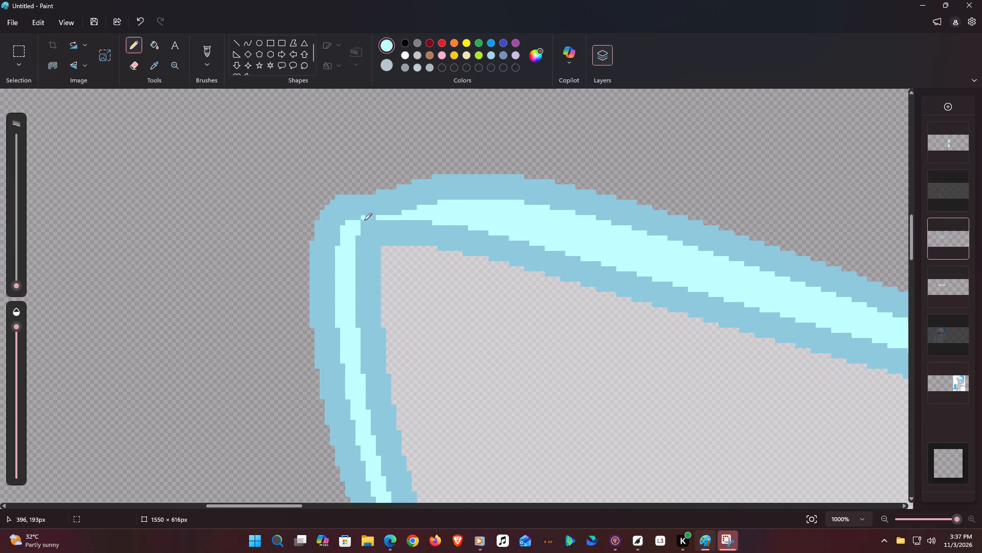
drag(373, 219, 360, 224)
Build up the frame's blue outline into a smooth curve over the left lens's outer upper corner and fill the enclosed gaps blue.
click(157, 63)
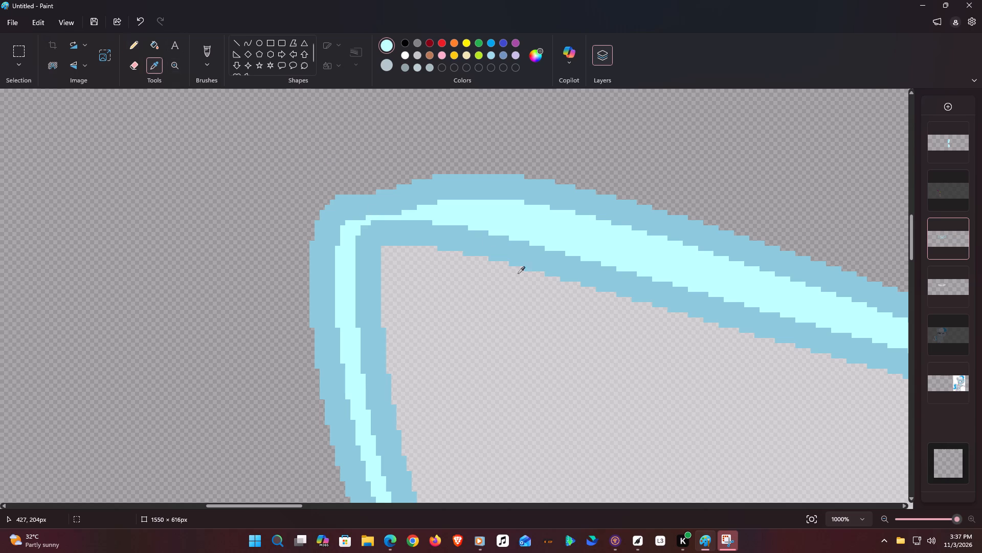
click(386, 215)
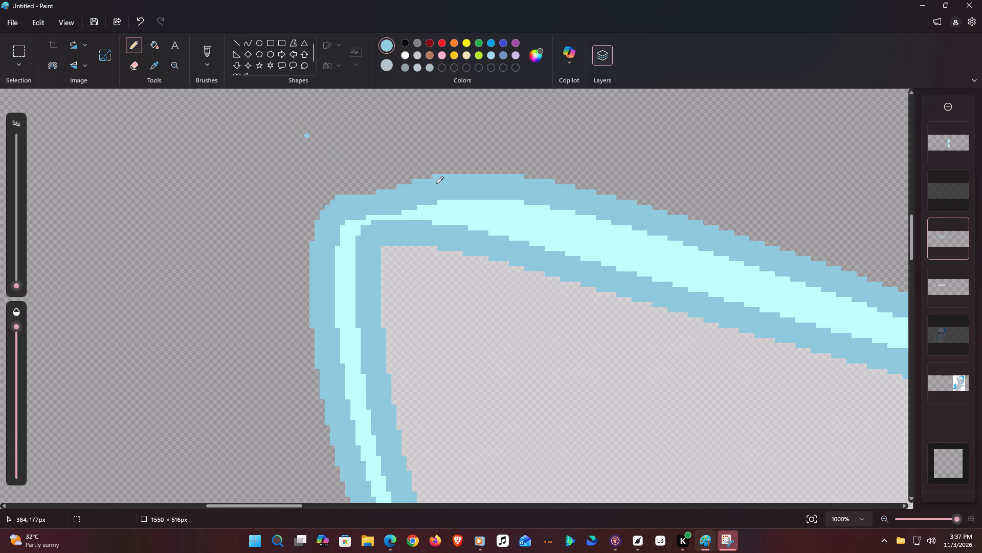
drag(344, 192, 407, 176)
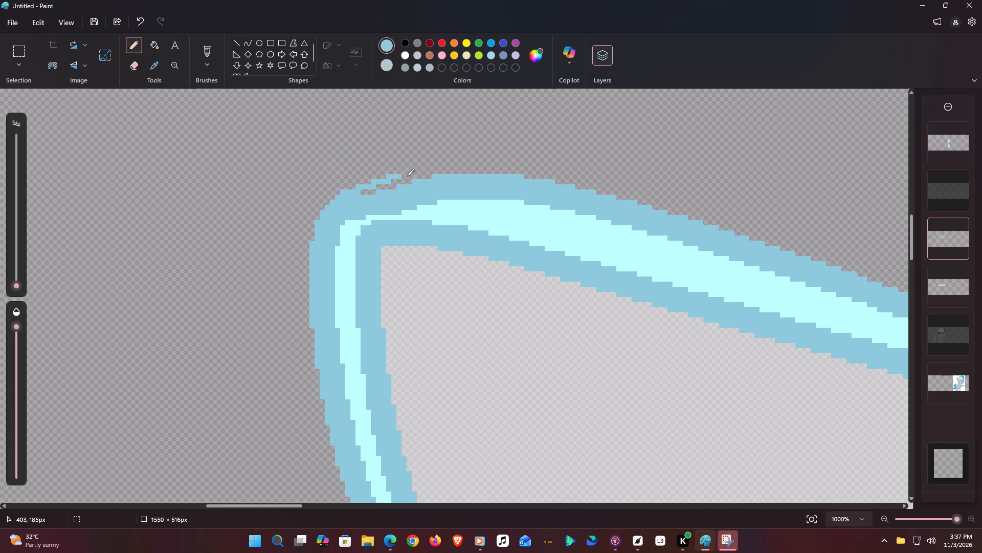
drag(407, 176, 408, 181)
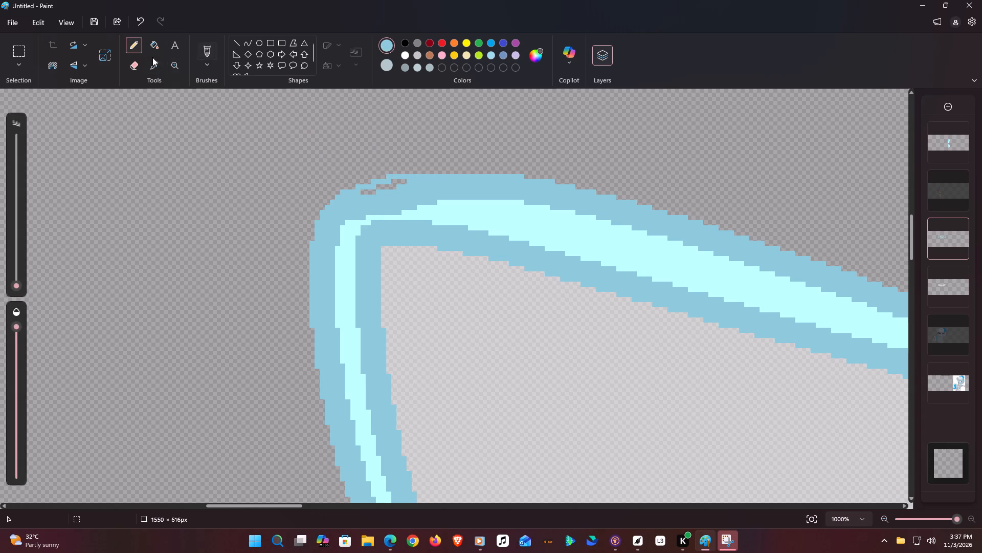
click(151, 45)
click(388, 187)
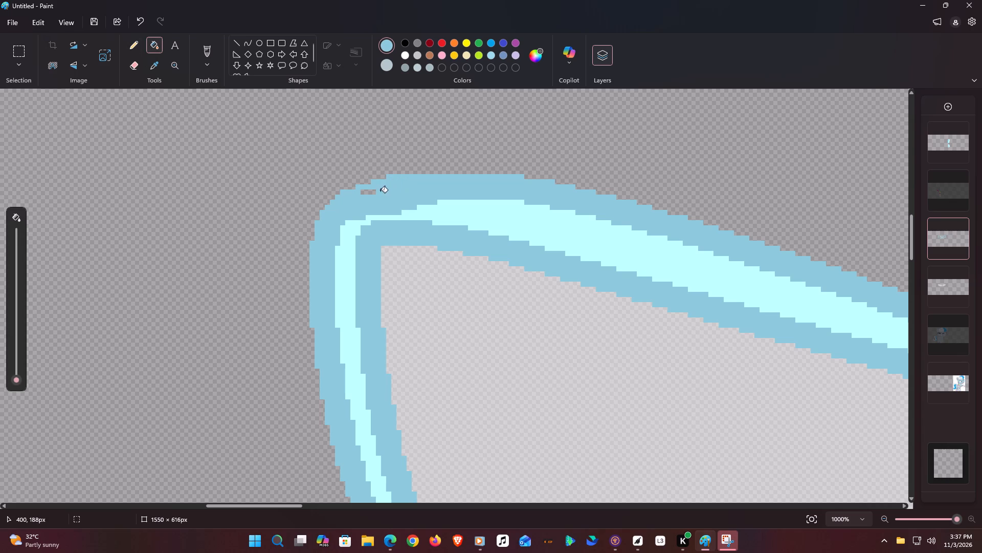
click(370, 193)
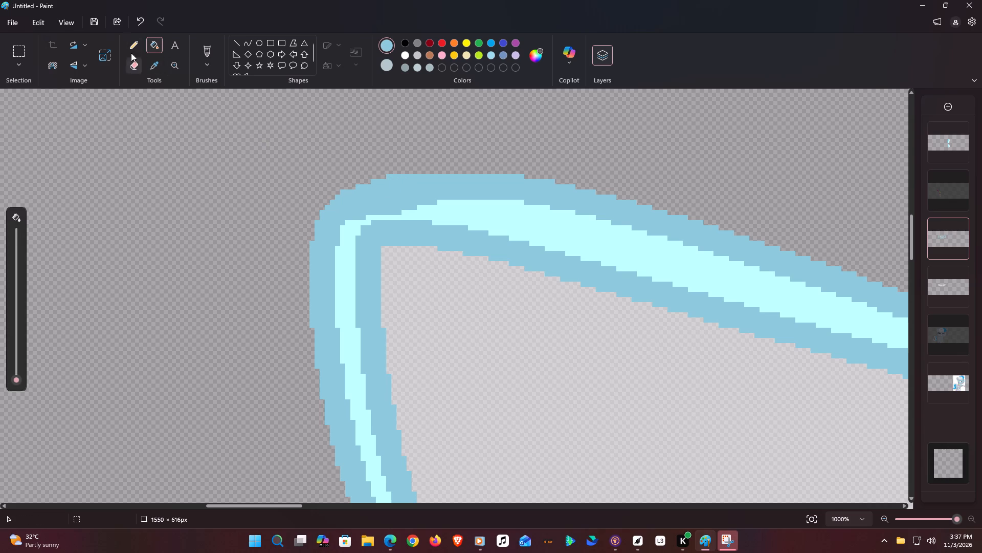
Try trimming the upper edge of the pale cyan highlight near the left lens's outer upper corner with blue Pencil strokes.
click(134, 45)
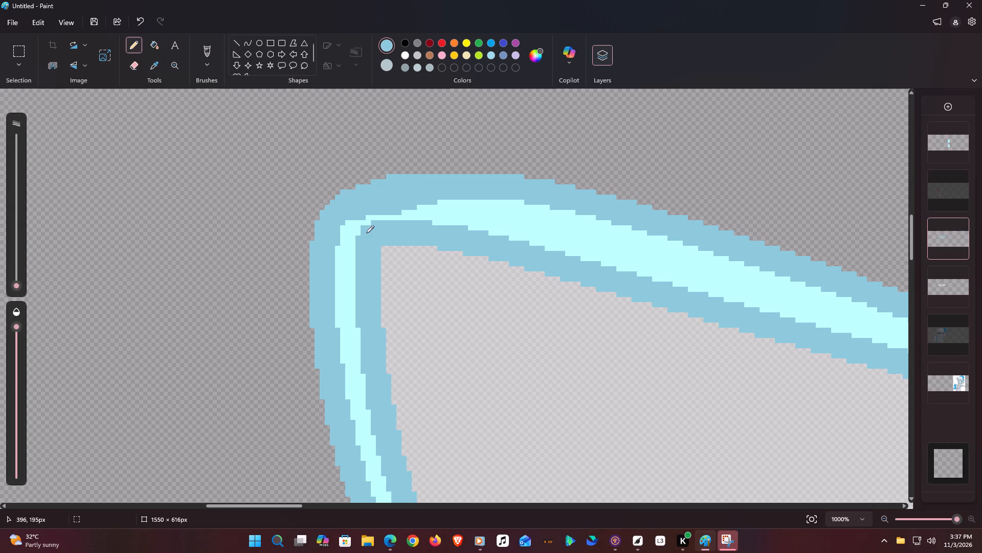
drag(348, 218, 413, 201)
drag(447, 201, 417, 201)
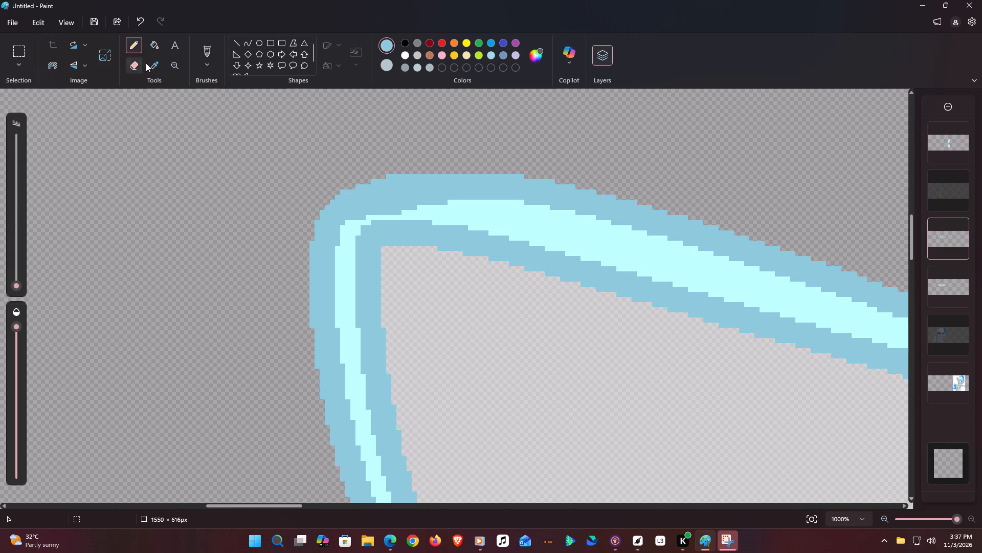
Widen the pale cyan highlight upward along the left lens frame's outer upper corner, covering the leftover blue specks inside it.
click(153, 62)
click(490, 207)
drag(449, 203, 398, 206)
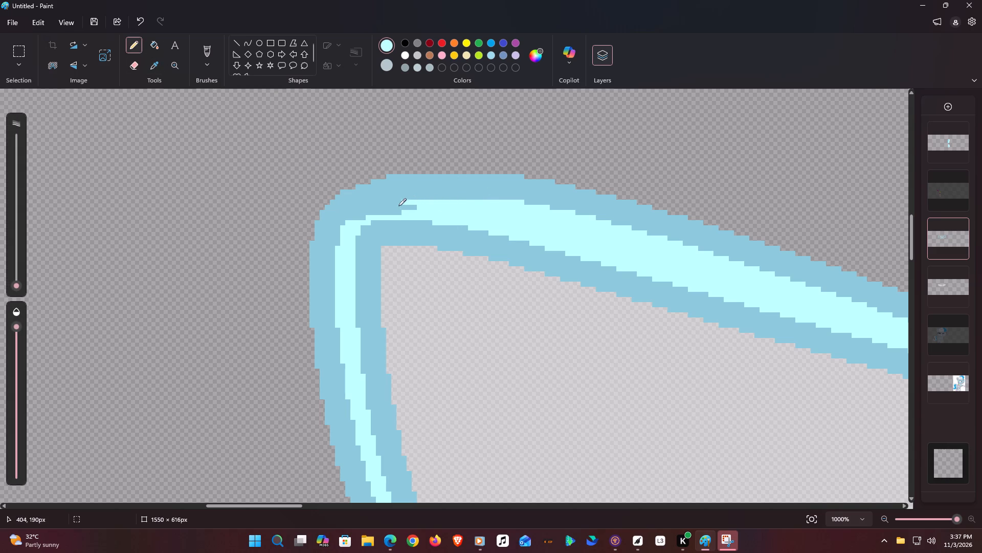
drag(398, 206, 377, 214)
drag(377, 214, 419, 206)
click(401, 204)
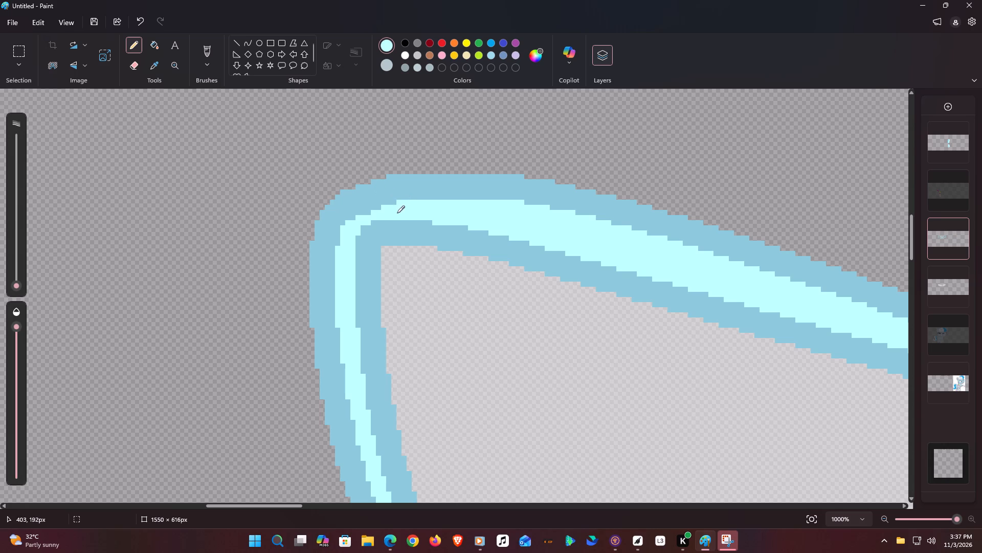
Touch up the pale cyan highlight at the left lens frame's outer upper corner with a single Pencil dot.
click(369, 213)
Show the hidden pony body layer and the hidden braid layer again.
drag(940, 523, 912, 522)
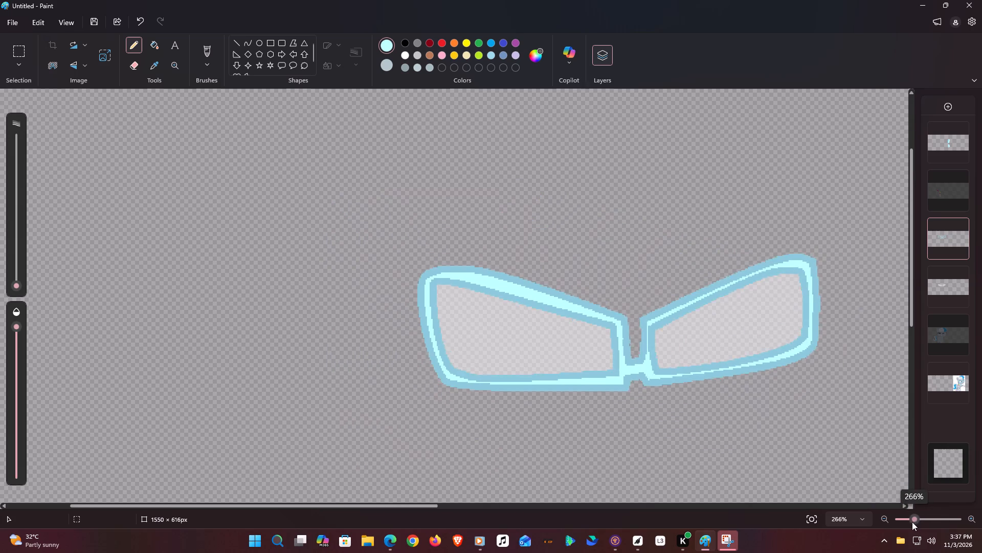
drag(912, 522, 911, 522)
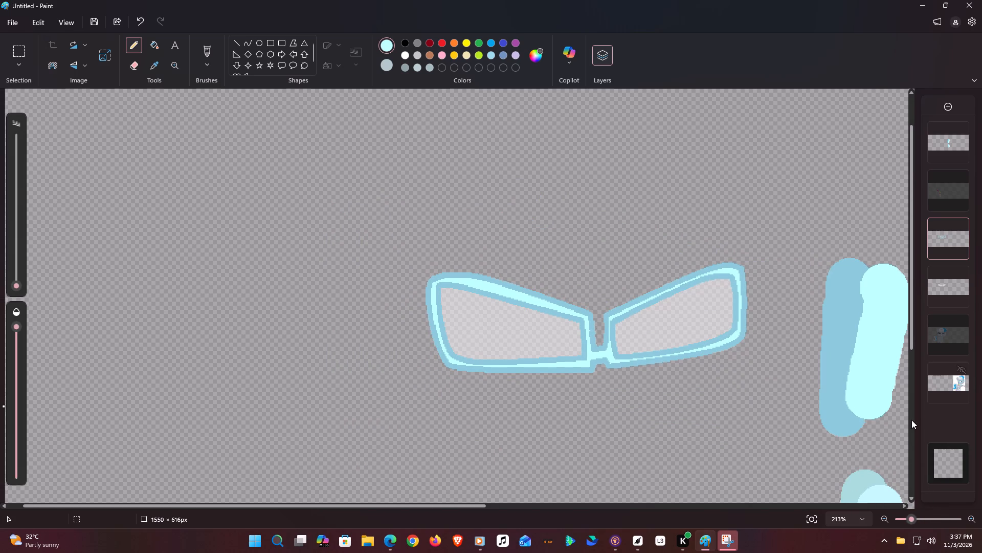
click(959, 322)
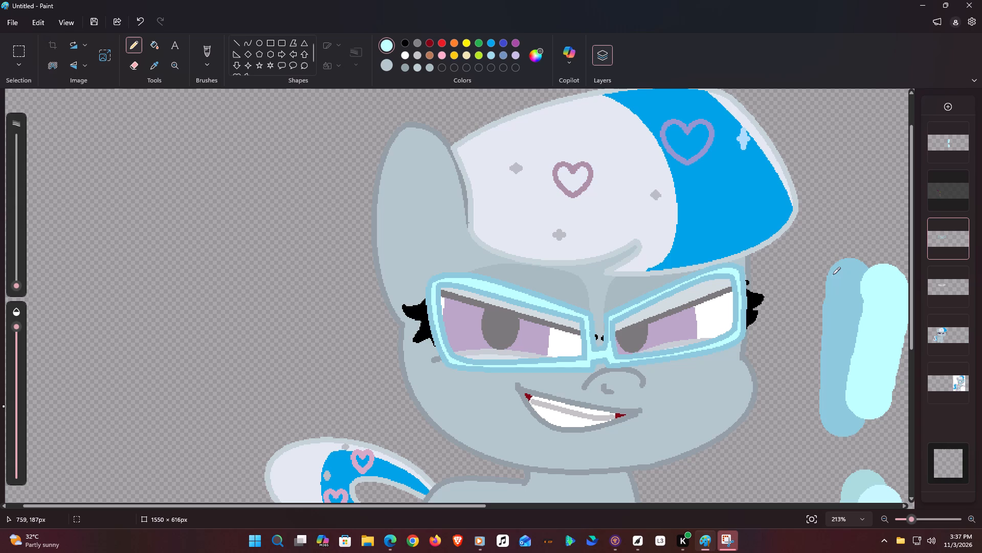
click(959, 178)
click(942, 188)
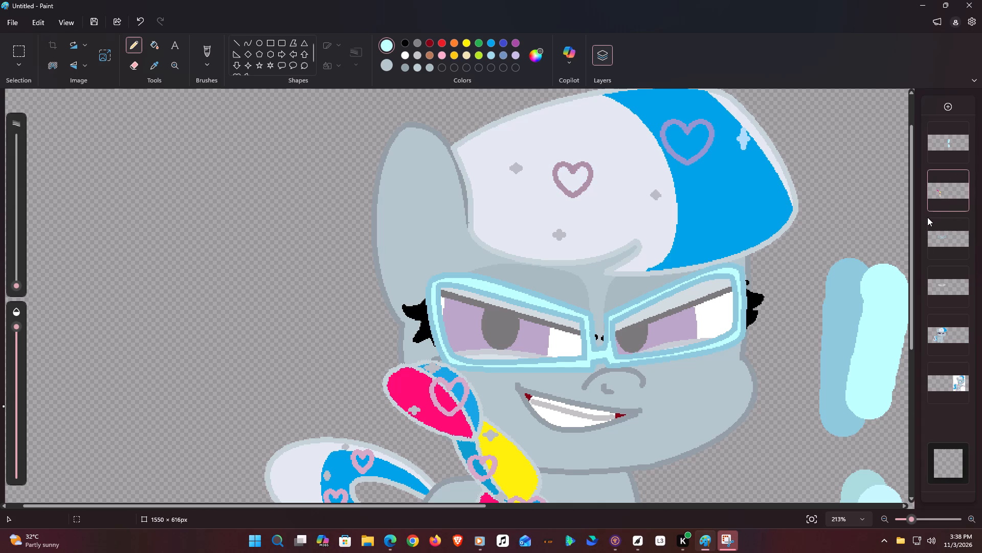
Merge the glasses layer below the braid layer down into the layer beneath it.
click(945, 244)
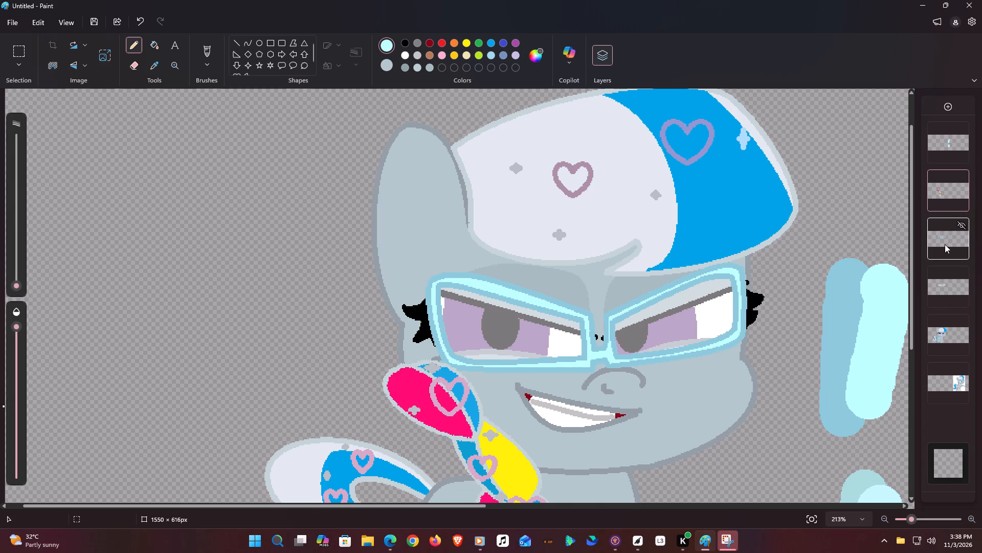
right_click(944, 244)
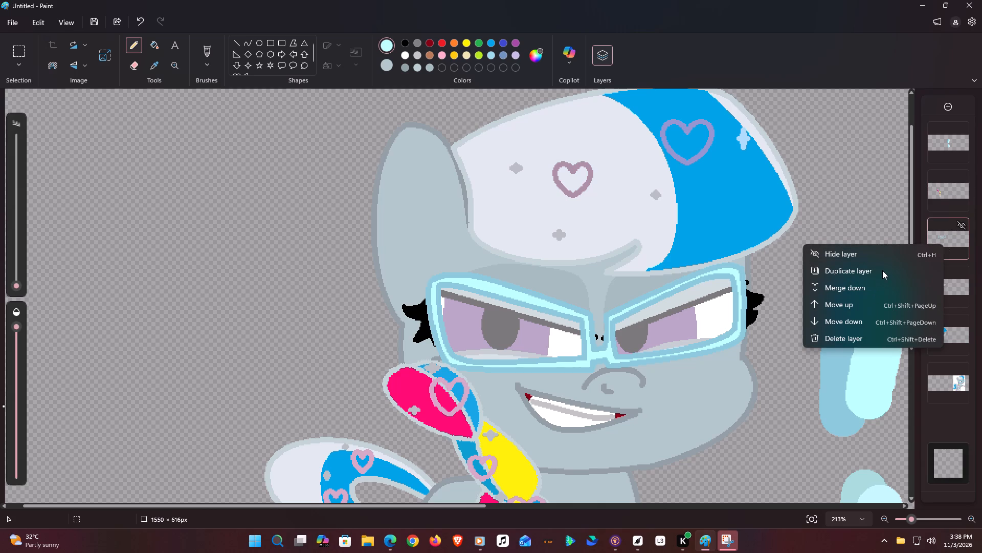
click(864, 293)
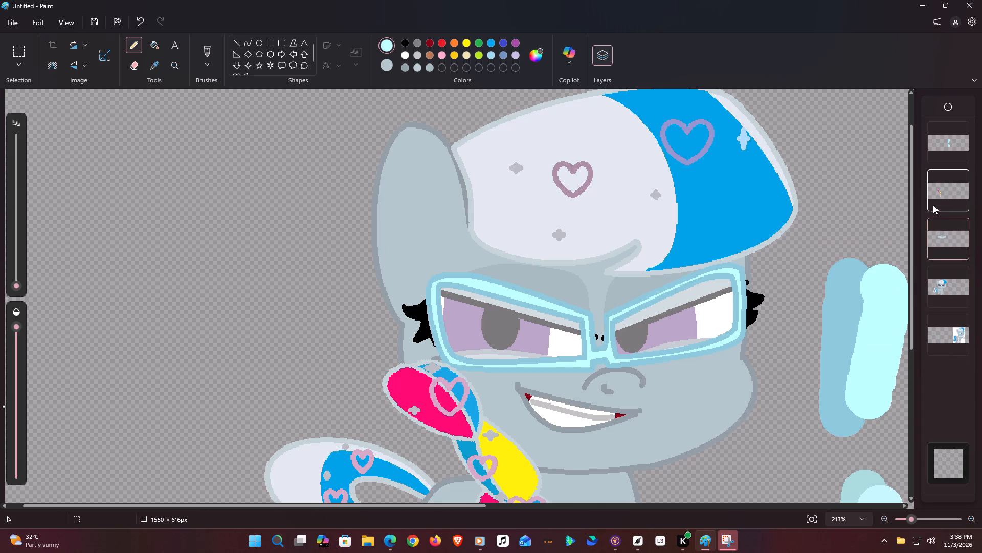
Move the braid layer below the merged glasses layer, directly above the pony body layer.
click(939, 177)
drag(936, 187, 940, 266)
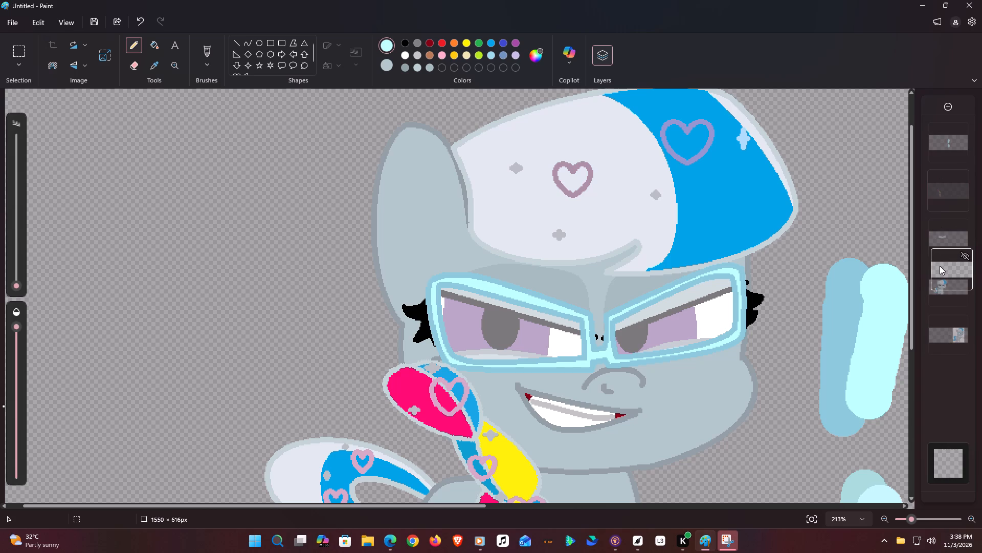
drag(940, 266, 937, 264)
right_click(945, 237)
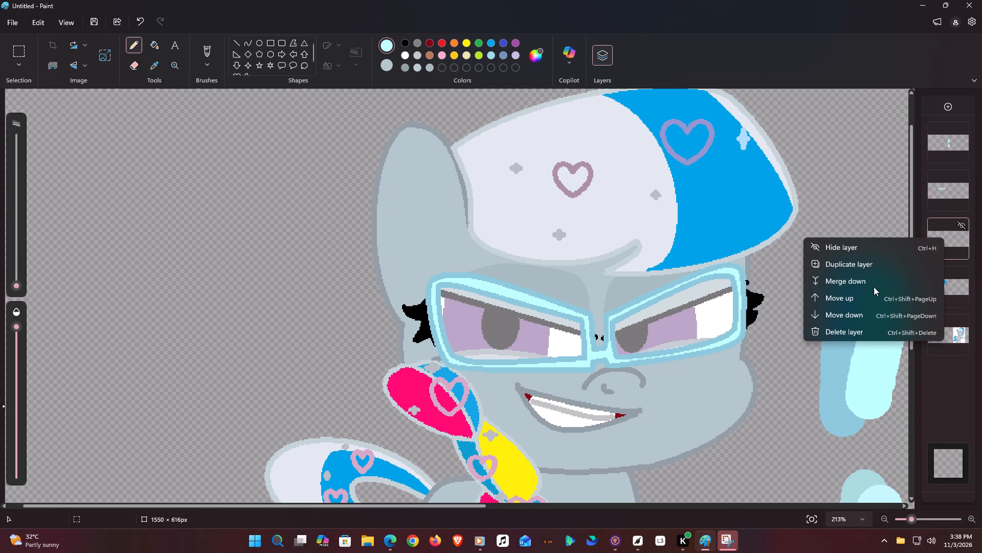
drag(872, 292, 869, 299)
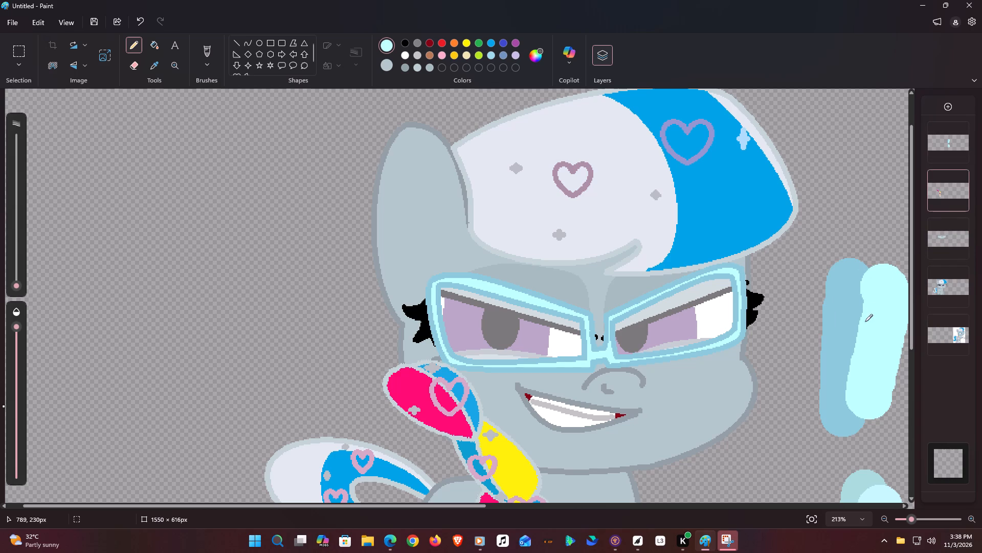
drag(947, 198, 936, 249)
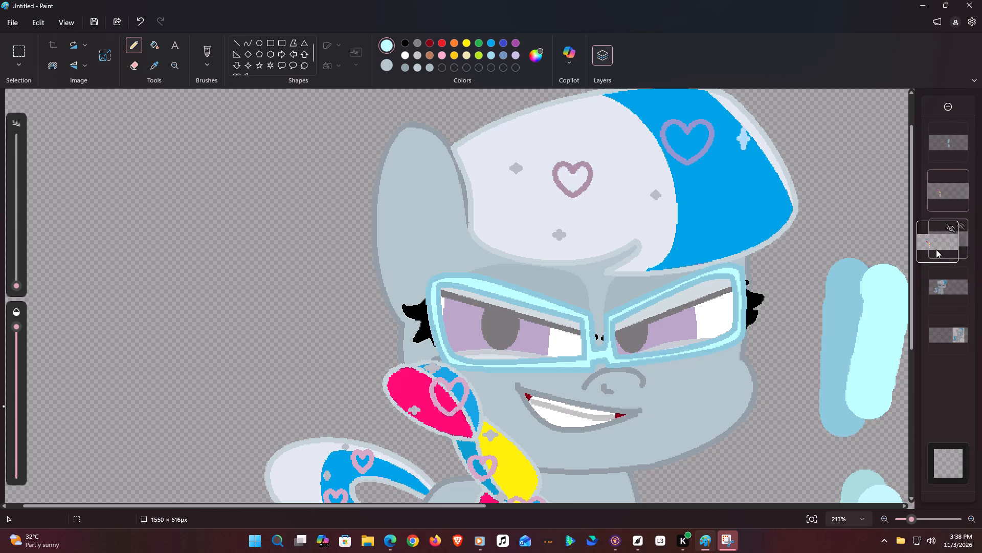
drag(936, 249, 944, 249)
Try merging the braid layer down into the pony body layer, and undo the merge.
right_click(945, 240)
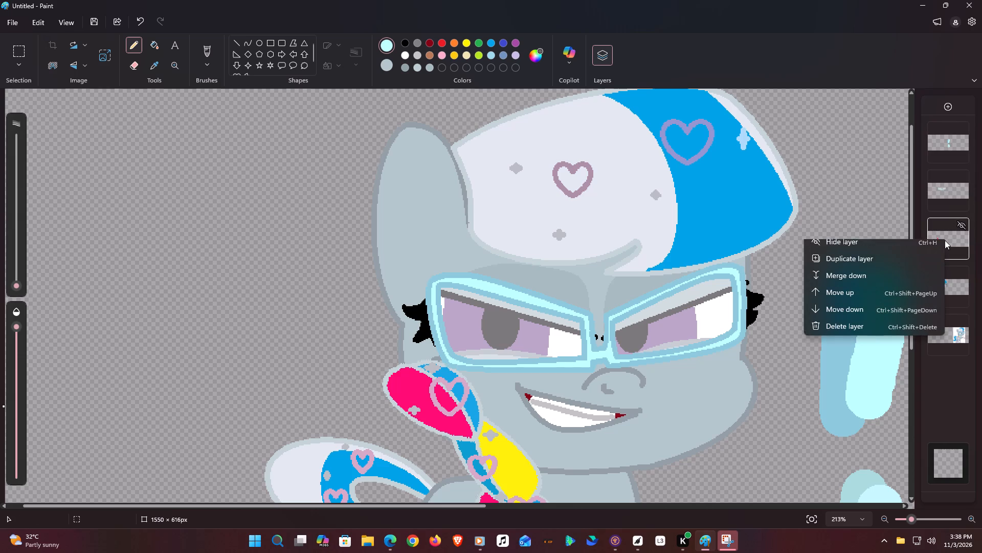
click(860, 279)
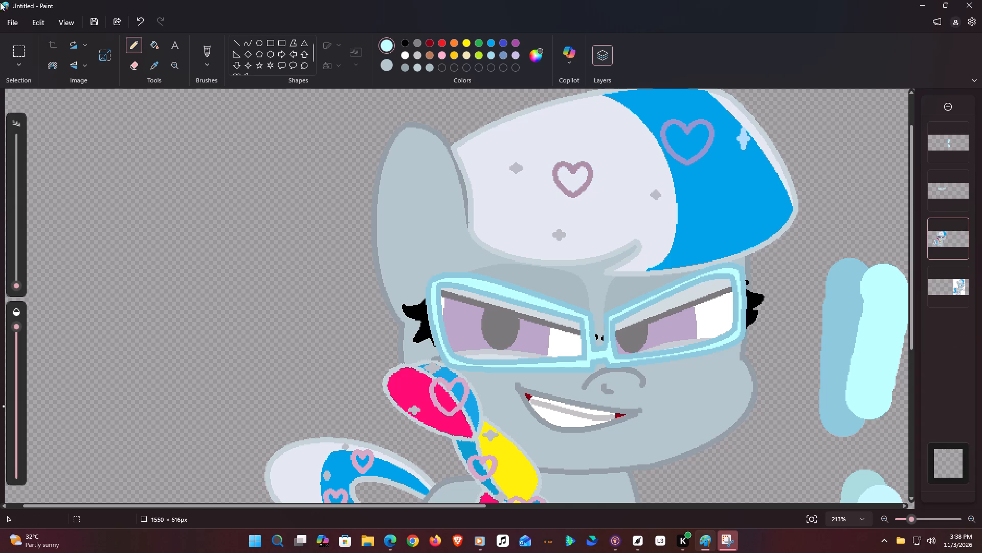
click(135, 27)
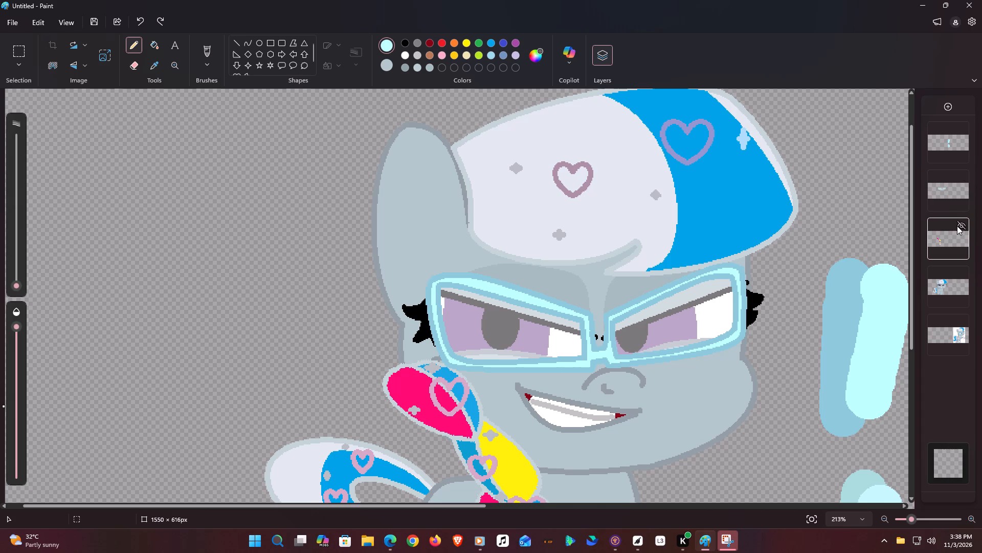
Hide the braid layer and add a new layer directly above the pony body layer.
click(957, 226)
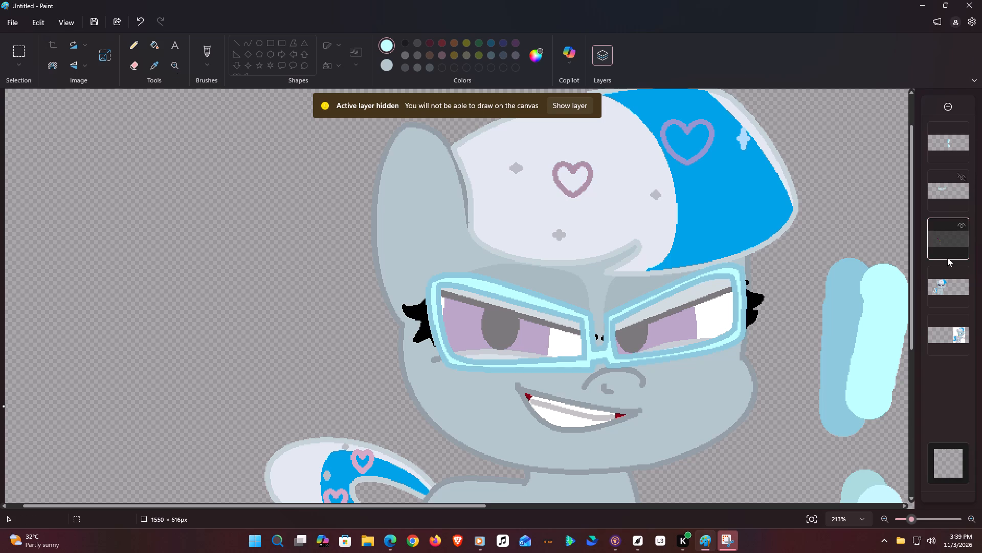
click(944, 280)
click(947, 105)
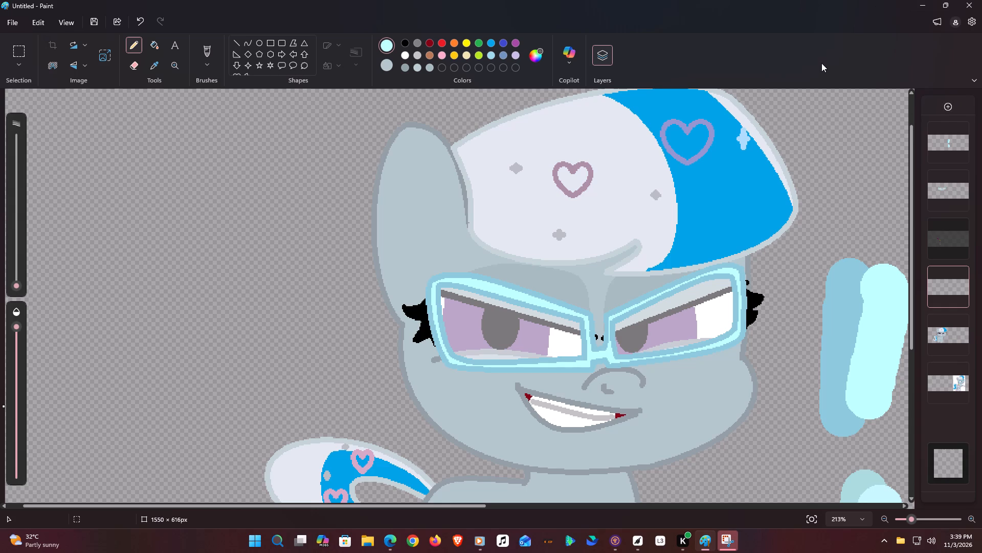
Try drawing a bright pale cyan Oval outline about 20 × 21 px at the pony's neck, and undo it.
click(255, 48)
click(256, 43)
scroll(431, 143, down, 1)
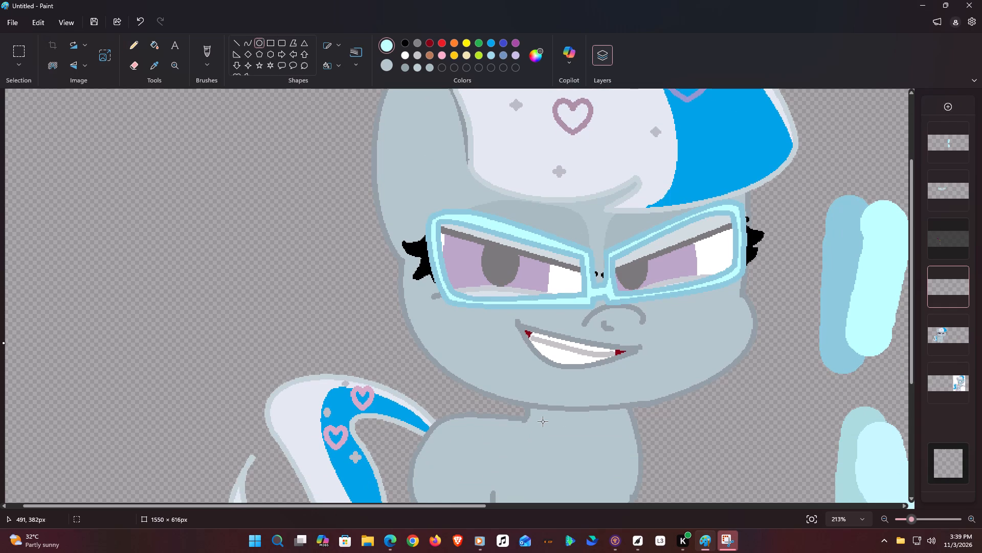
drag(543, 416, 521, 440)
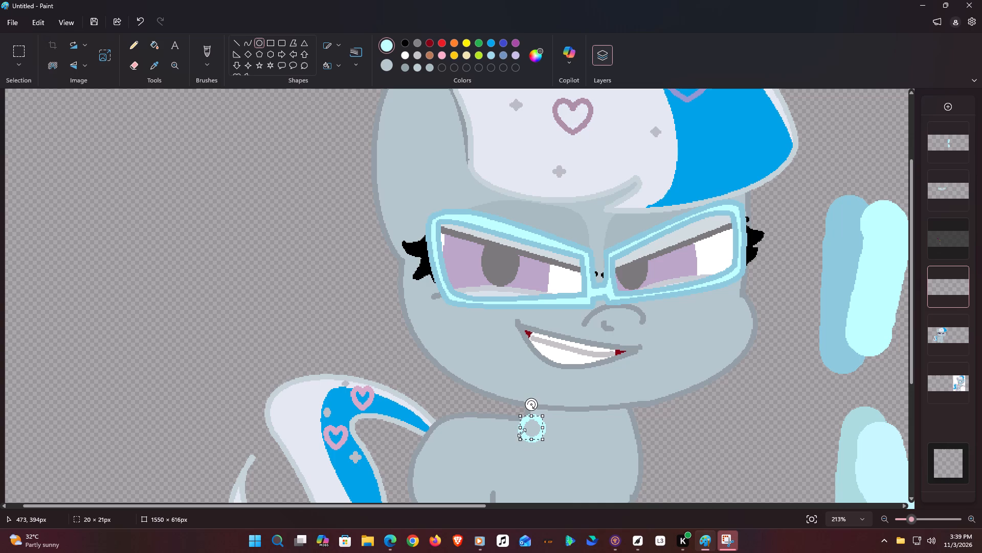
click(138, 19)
Sample the muted teal swatch and draw Oval beads about 15 × 17 px and 11 × 13 px at the neck's left and right edges.
click(154, 67)
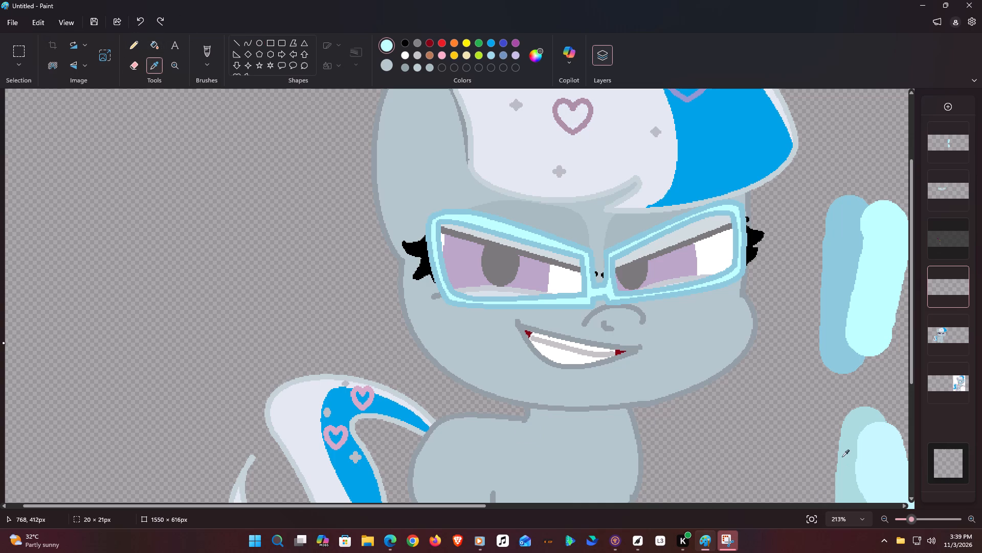
click(842, 457)
drag(539, 411, 523, 430)
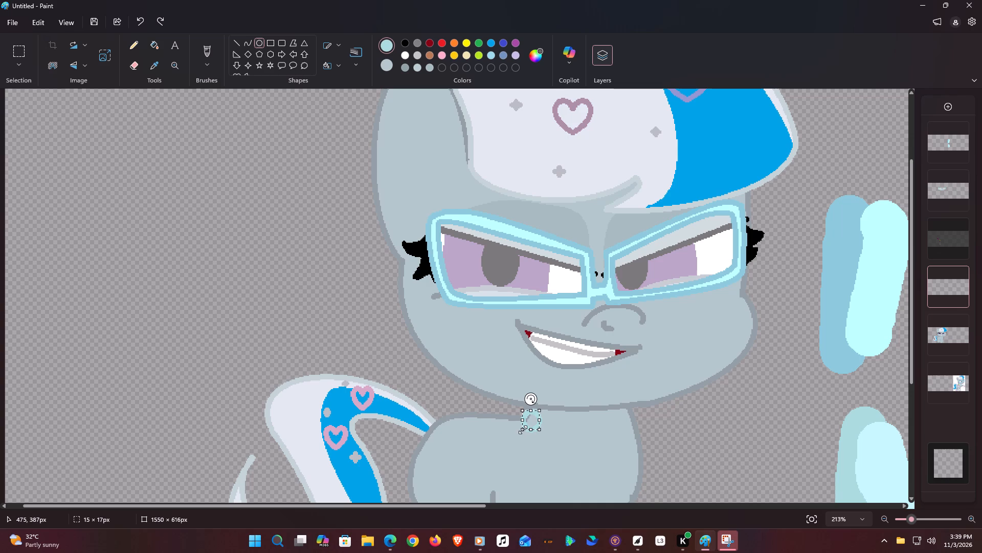
drag(634, 410, 629, 421)
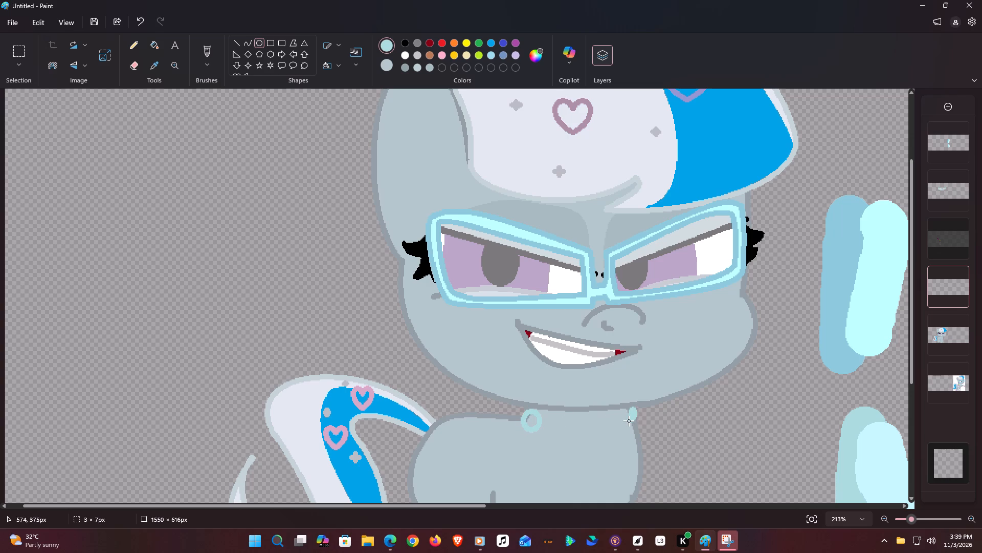
drag(629, 421, 622, 423)
click(718, 139)
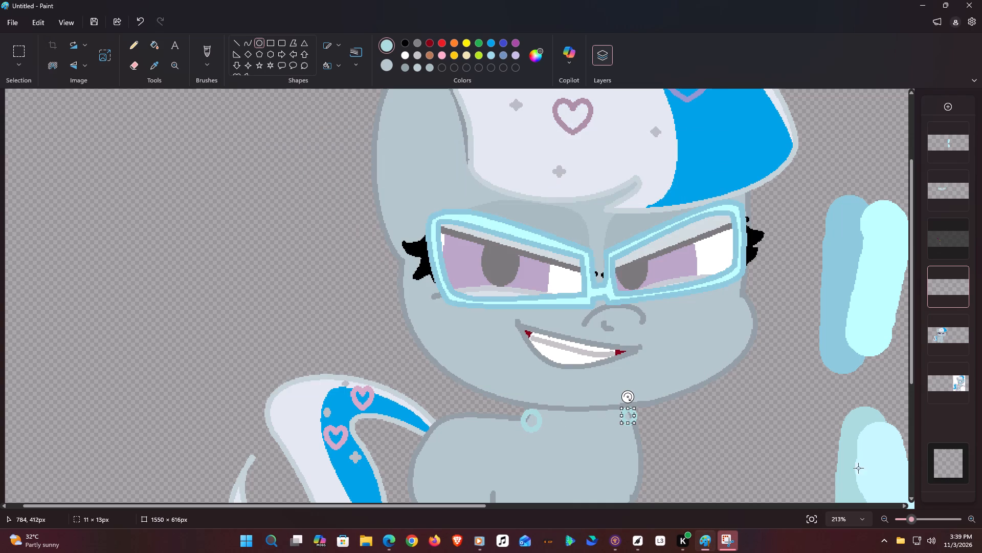
Draw an Oval bead about 12 × 13 px just inside the left end bead and fit it against that bead.
drag(917, 519, 927, 524)
scroll(598, 284, down, 2)
drag(620, 388, 598, 408)
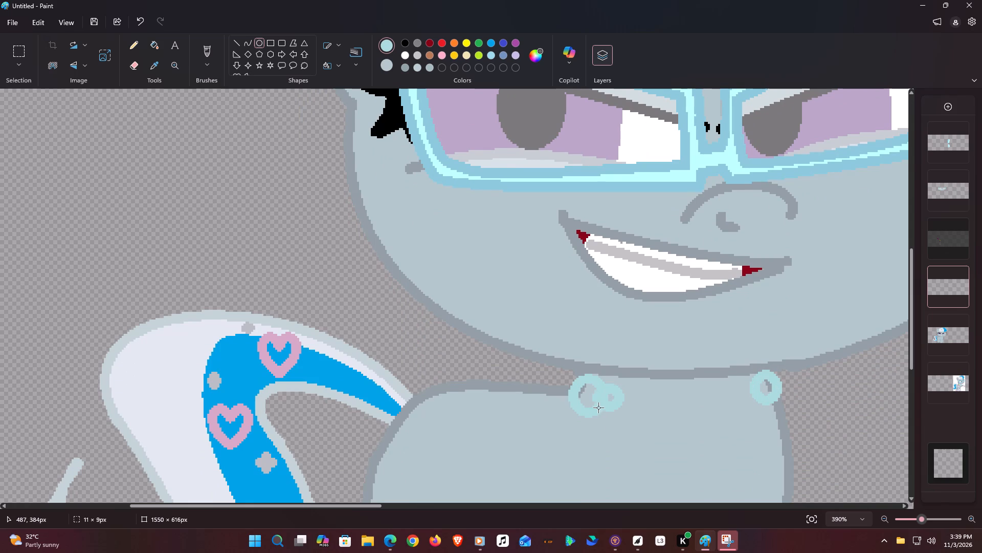
drag(598, 408, 600, 415)
drag(612, 402, 622, 395)
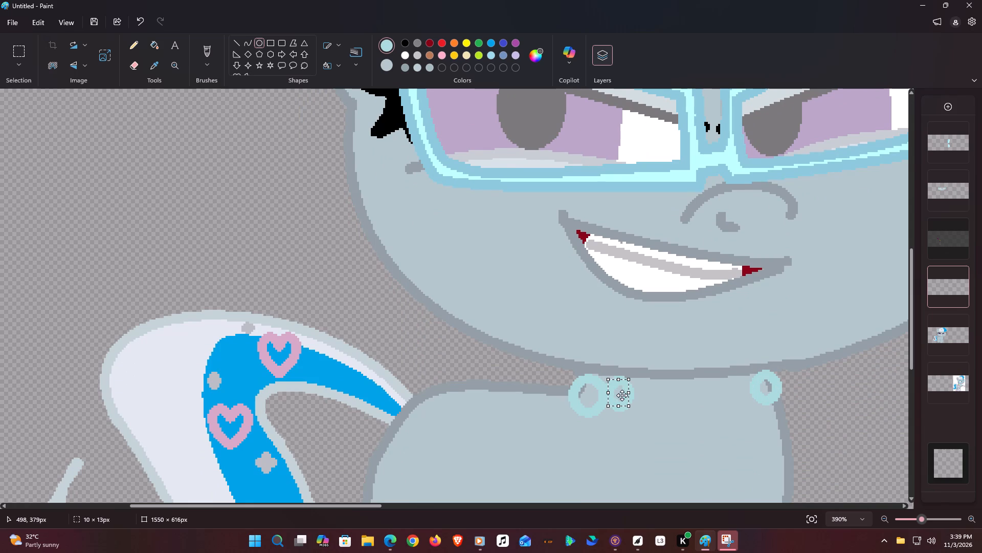
drag(622, 395, 620, 397)
click(632, 394)
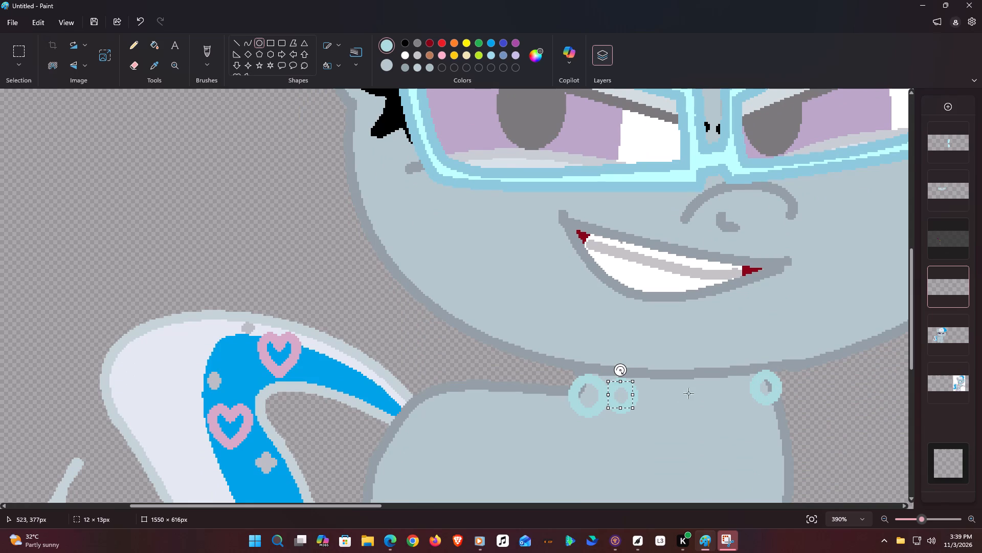
Draw three more Oval beads from the right end bead inward, the first about 12 × 12 px and the second about 15 × 13 px.
drag(752, 383, 726, 419)
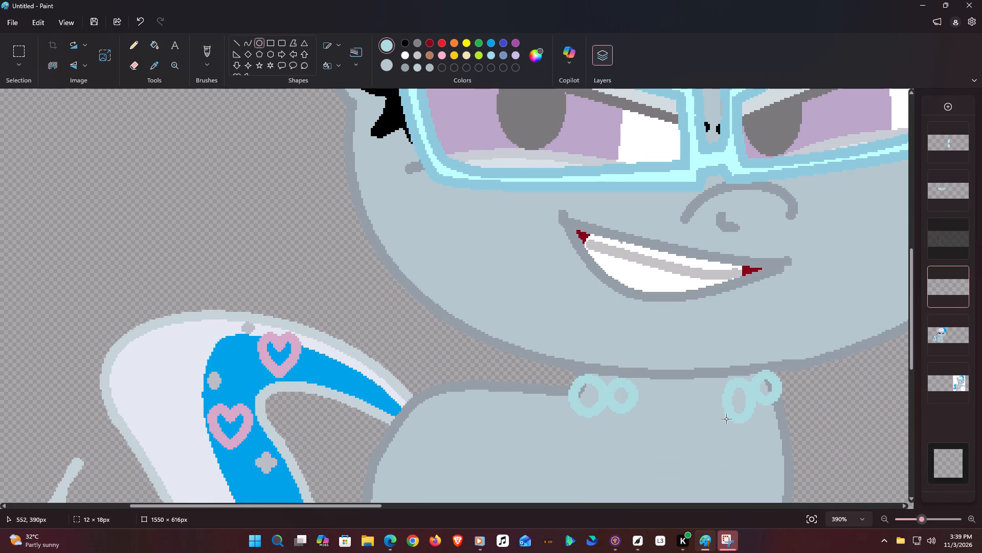
drag(726, 419, 725, 407)
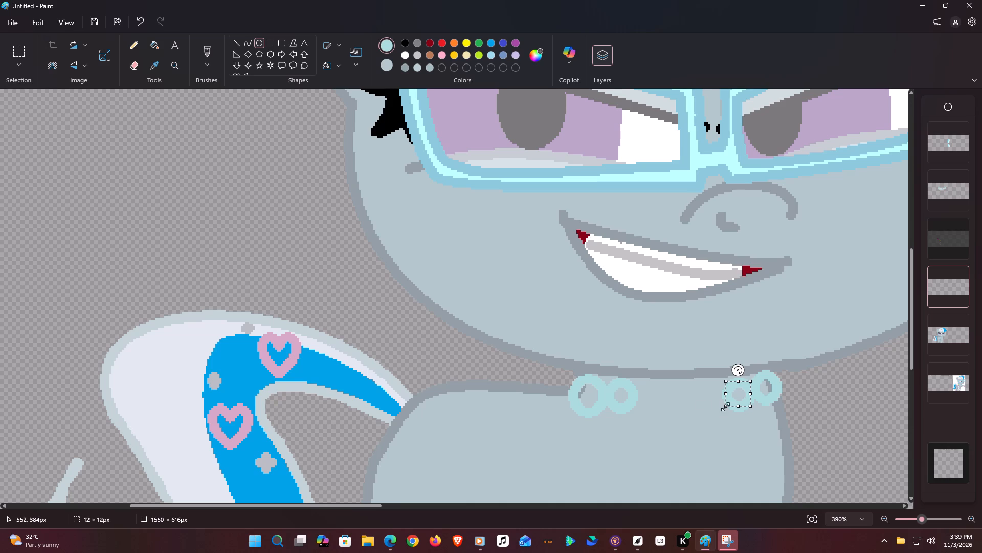
drag(725, 407, 726, 407)
drag(719, 384, 695, 412)
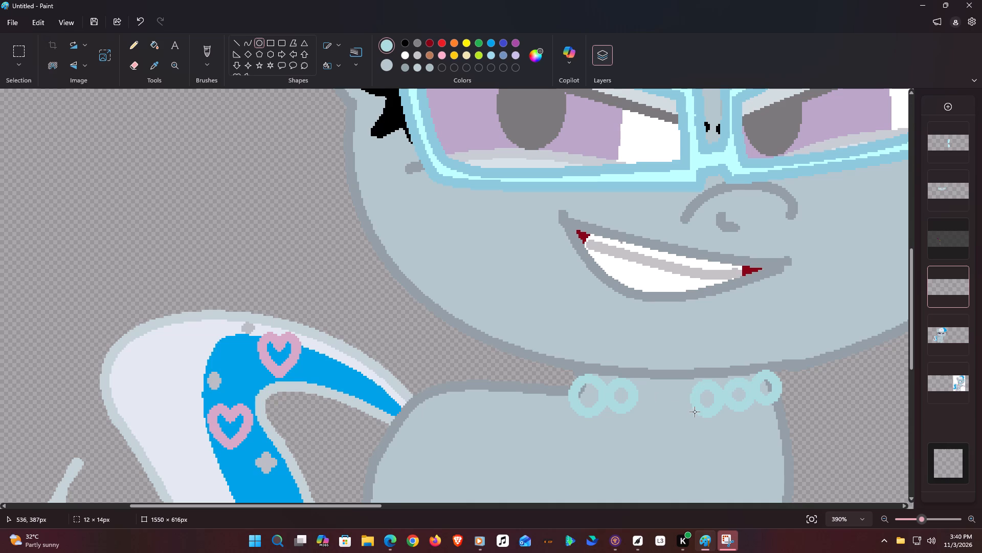
drag(695, 412, 689, 410)
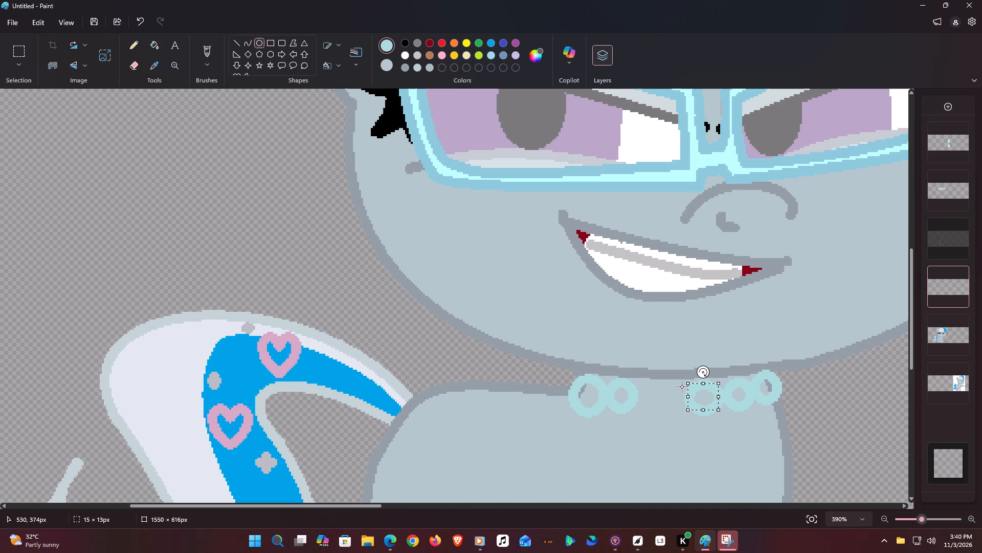
drag(682, 387, 654, 413)
Draw a small Oval bead about 9 × 10 px in the remaining gap of the bead row and move it into place.
drag(640, 387, 645, 408)
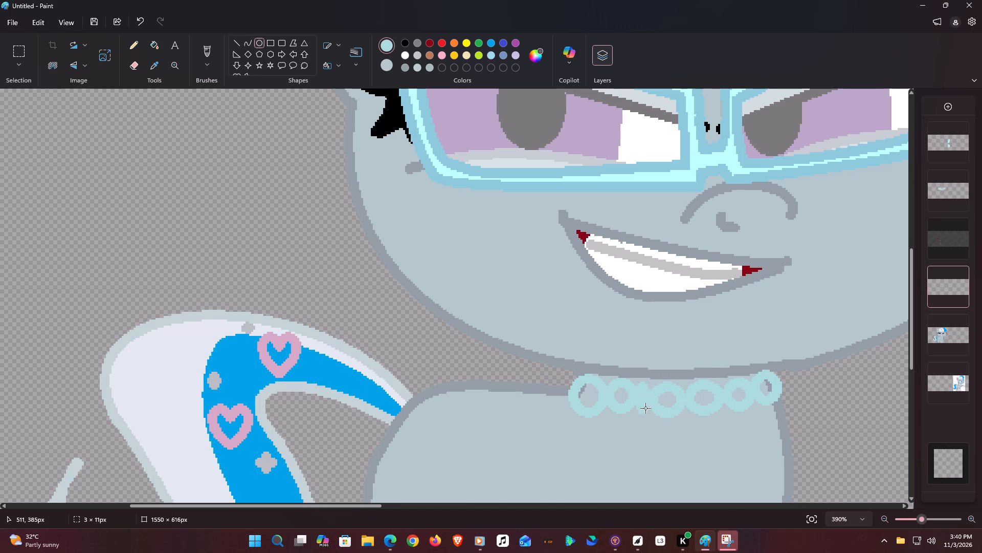
drag(645, 408, 657, 407)
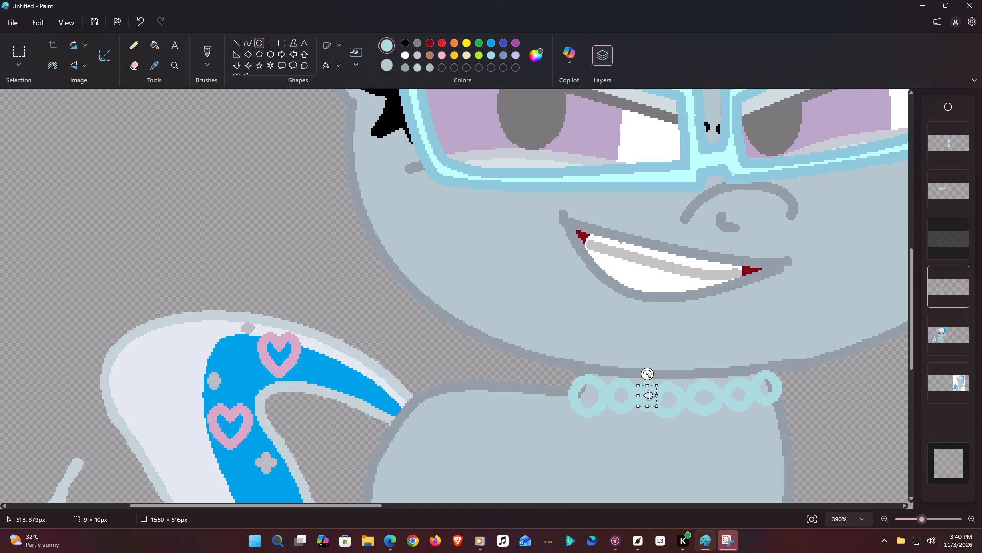
drag(649, 395, 644, 392)
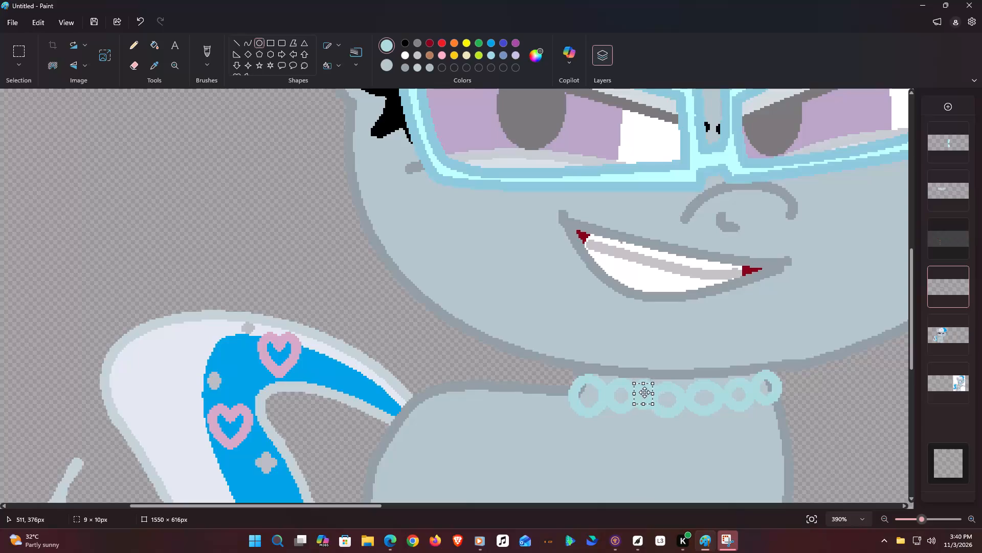
drag(644, 392, 644, 396)
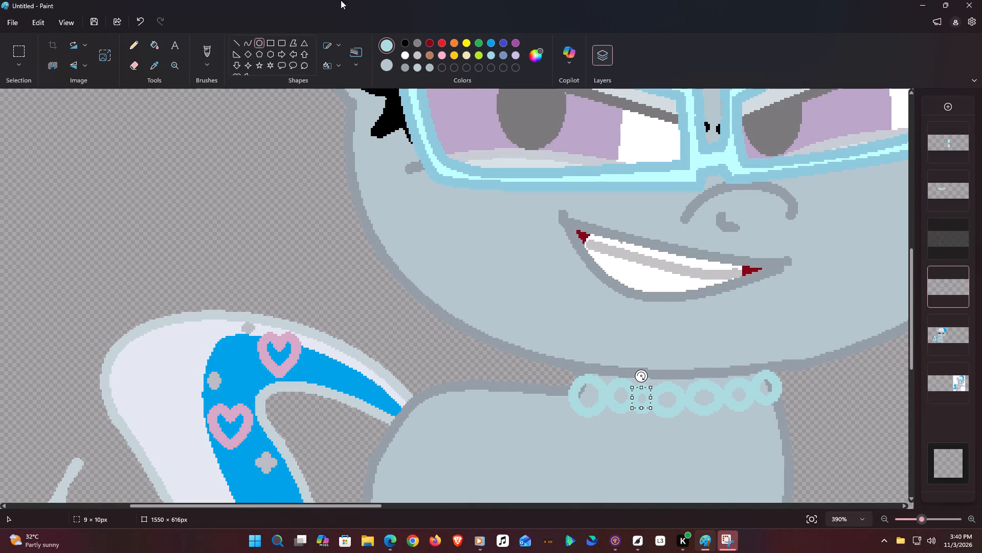
Sample the pale cyan swatch and fill the insides of the first four necklace beads, starting from the left end.
click(151, 62)
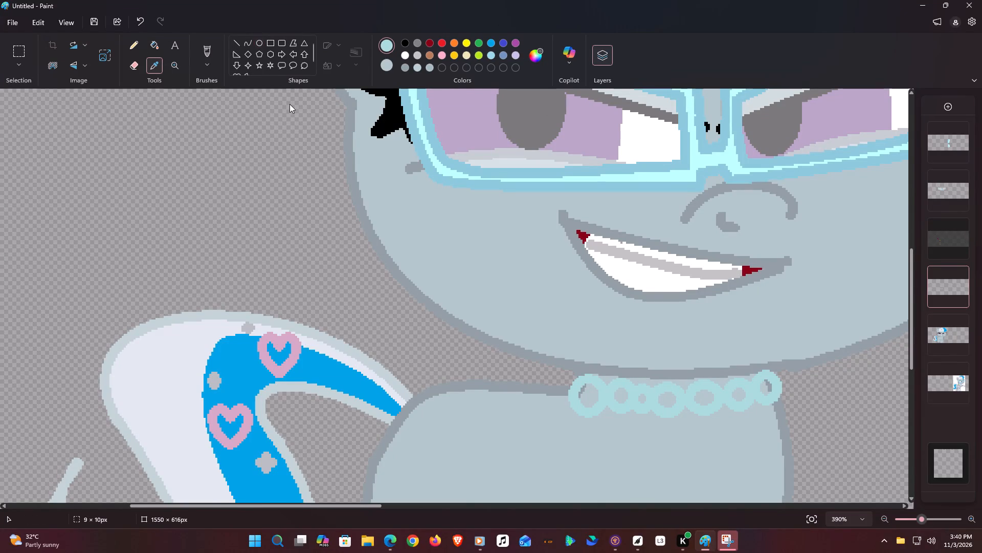
scroll(742, 378, down, 2)
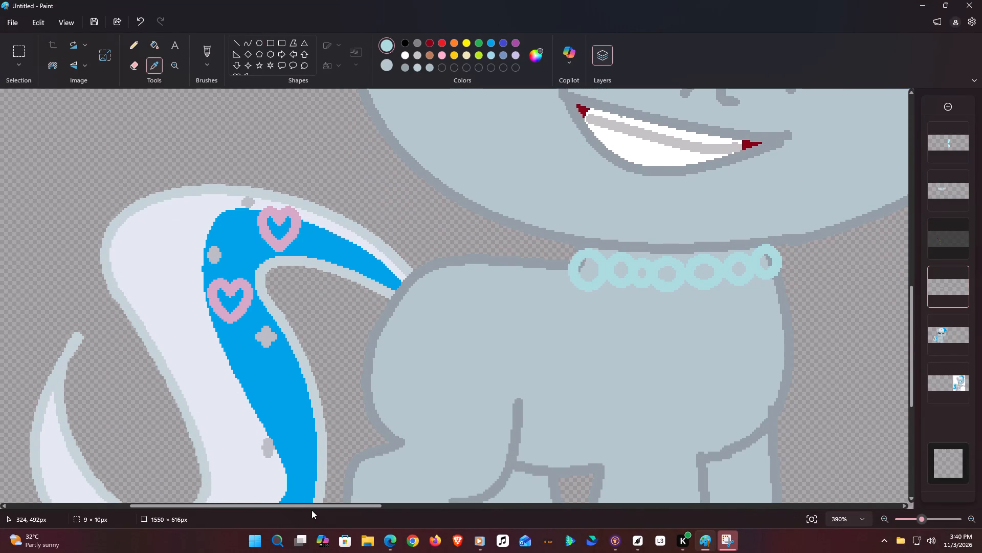
drag(314, 506, 526, 497)
click(490, 364)
drag(455, 505, 294, 491)
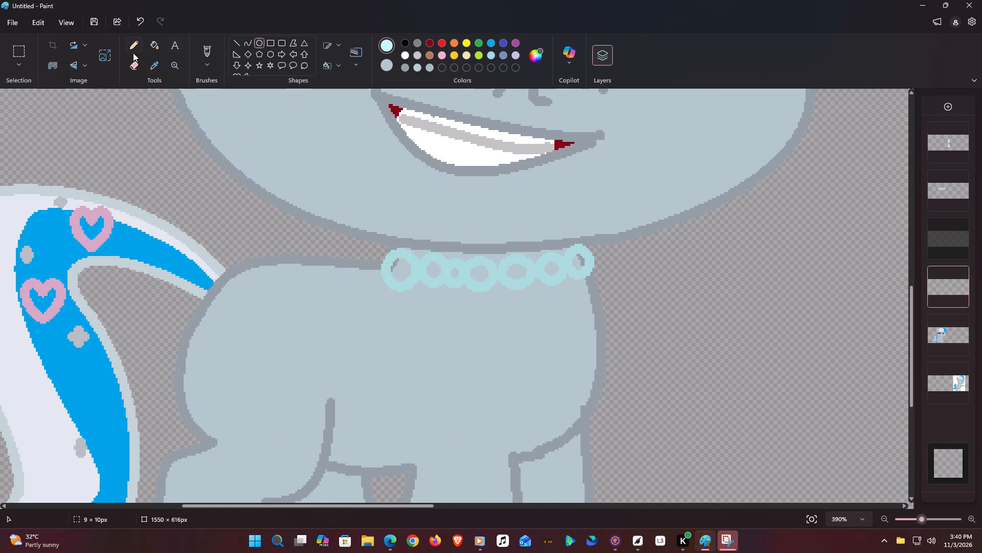
click(127, 64)
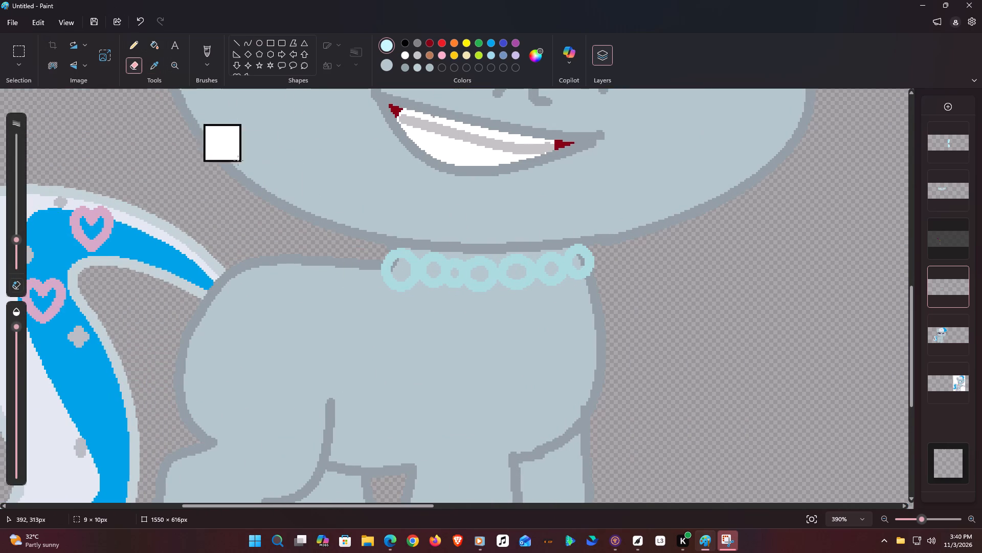
click(147, 43)
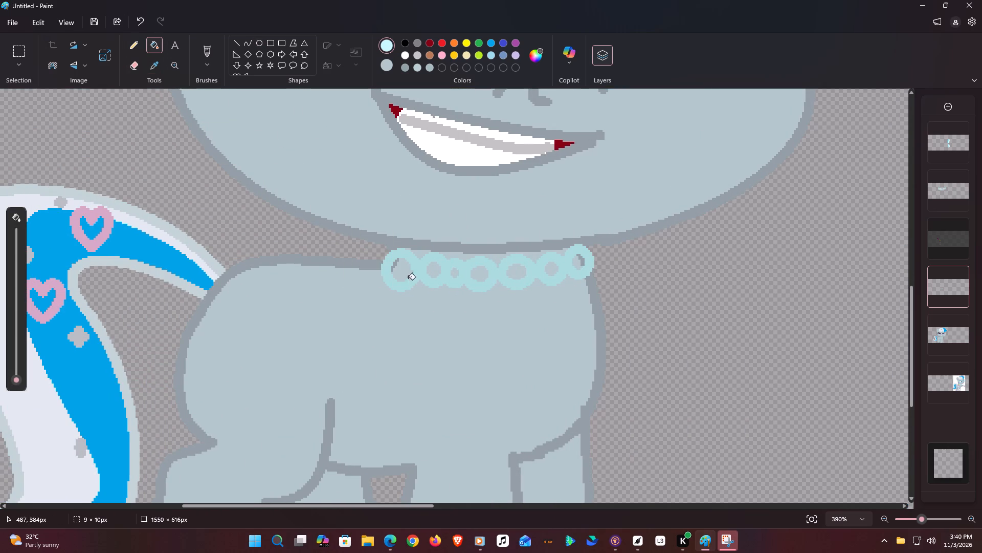
click(401, 271)
click(430, 272)
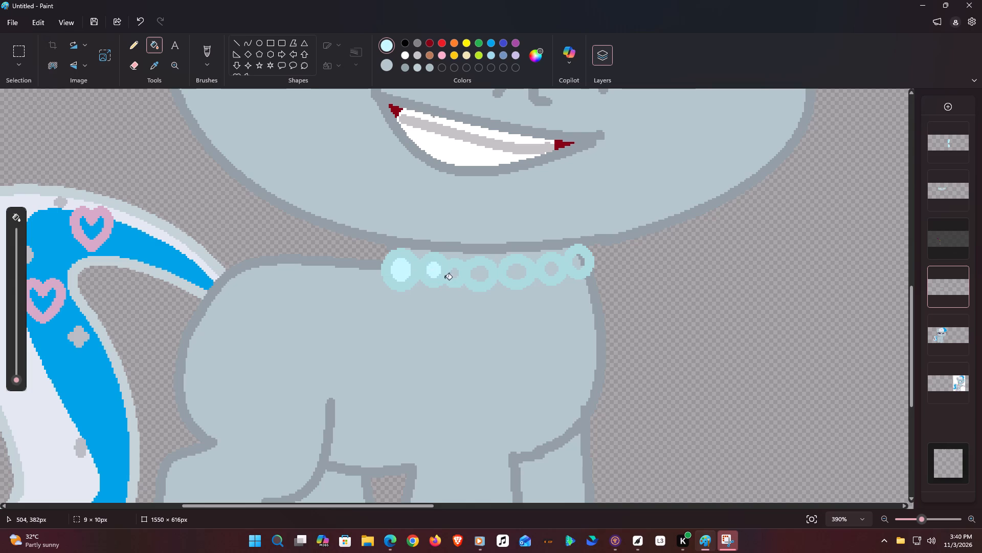
click(455, 274)
click(483, 272)
Fill the insides of the remaining three necklace beads with the pale cyan, undoing any fill that lands on the outline.
click(509, 278)
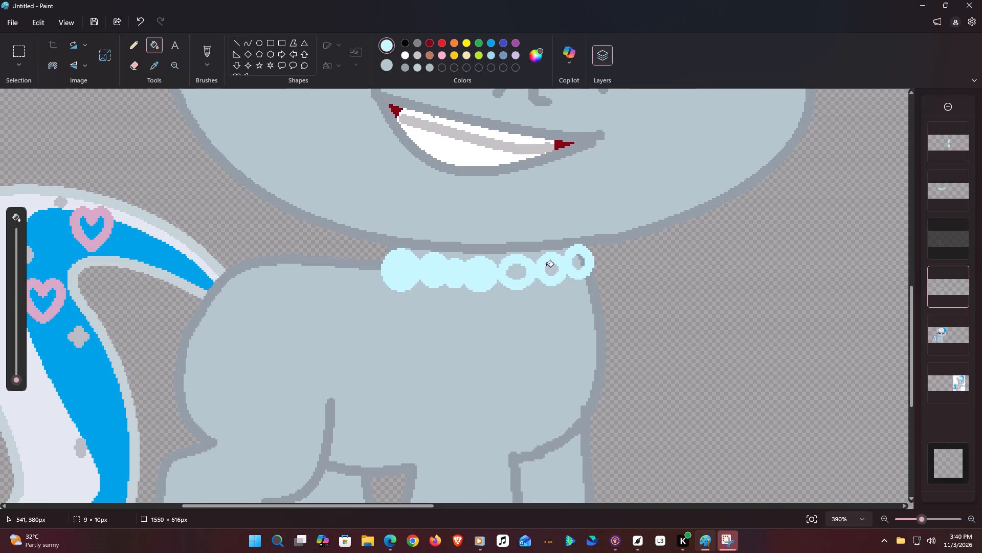
click(135, 17)
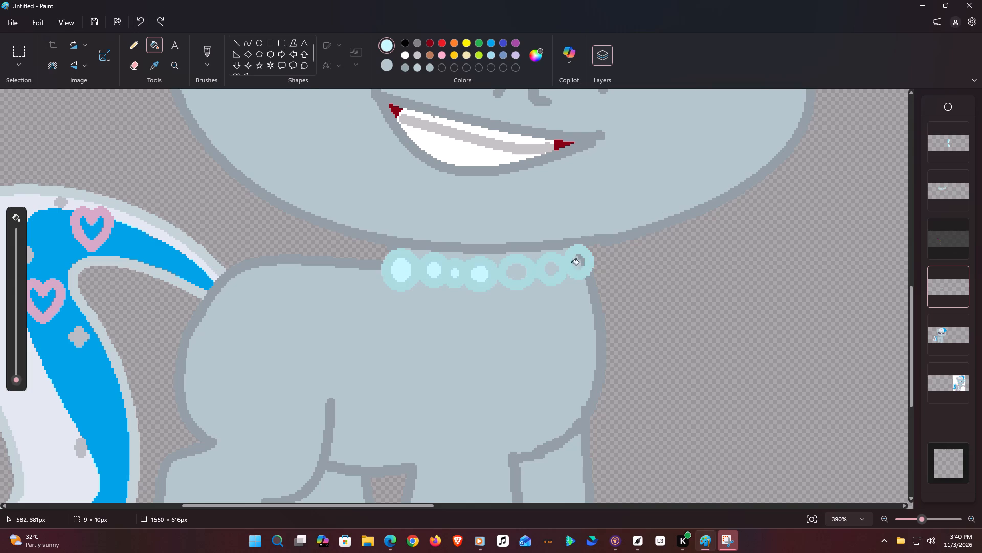
click(519, 268)
click(549, 267)
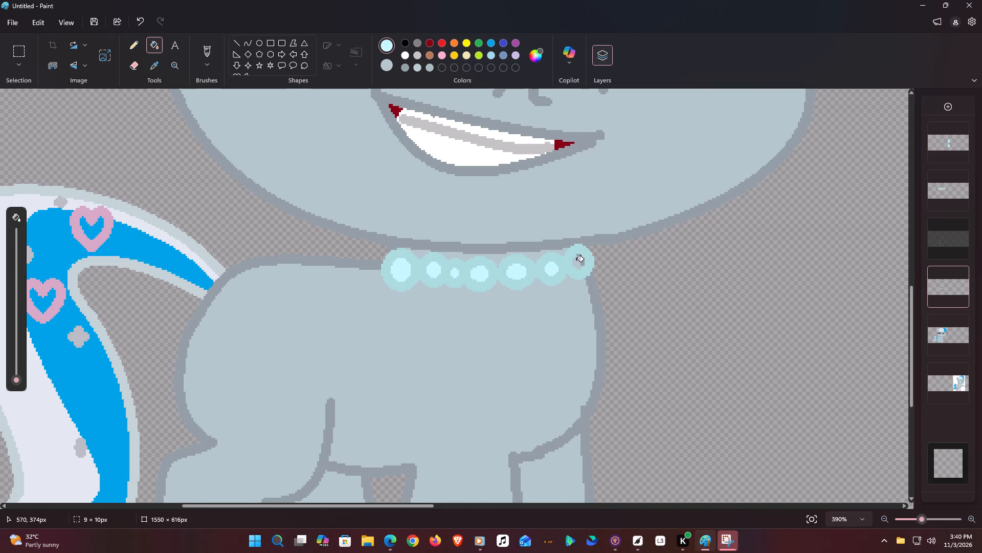
click(576, 261)
Show the hidden braid layer again and merge the necklace layer down into the pony layer.
click(961, 227)
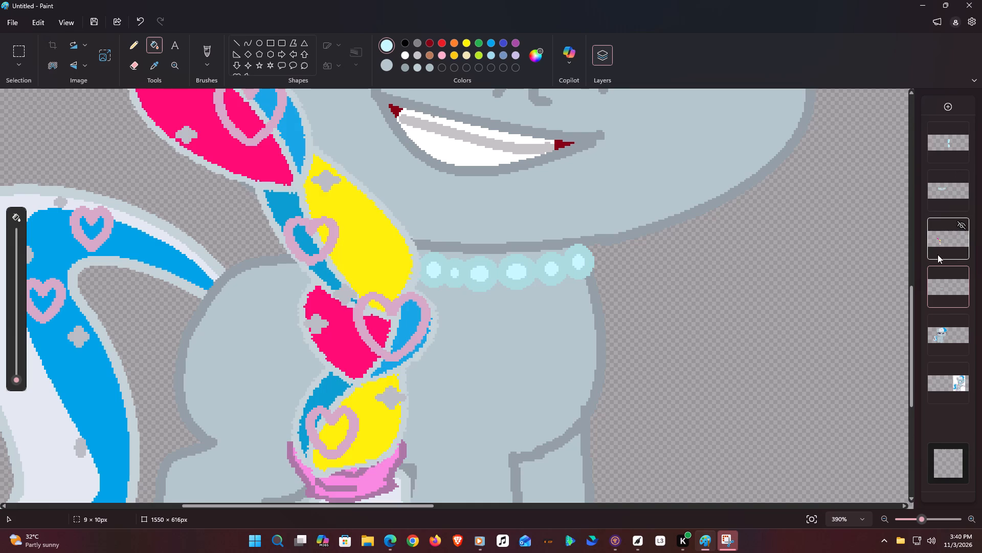
right_click(935, 268)
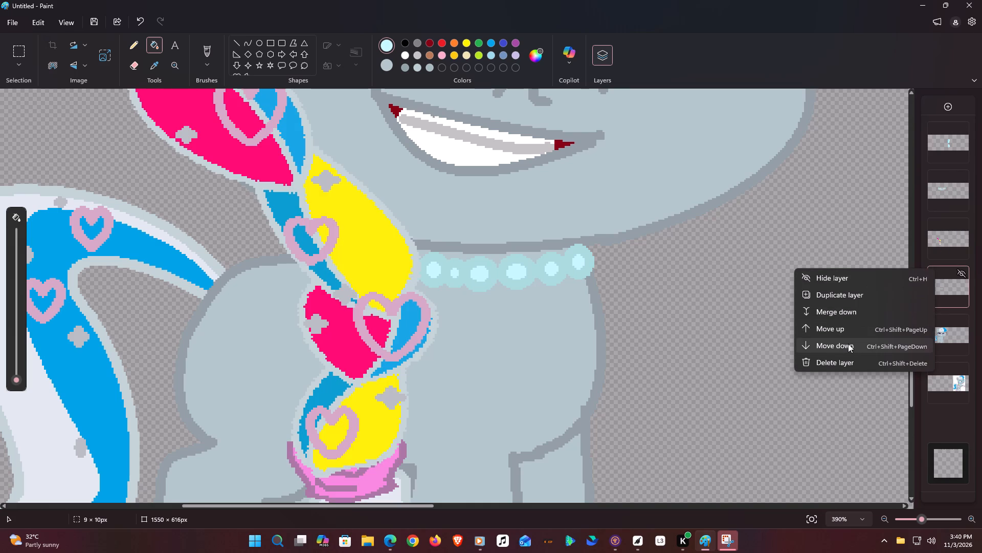
click(855, 314)
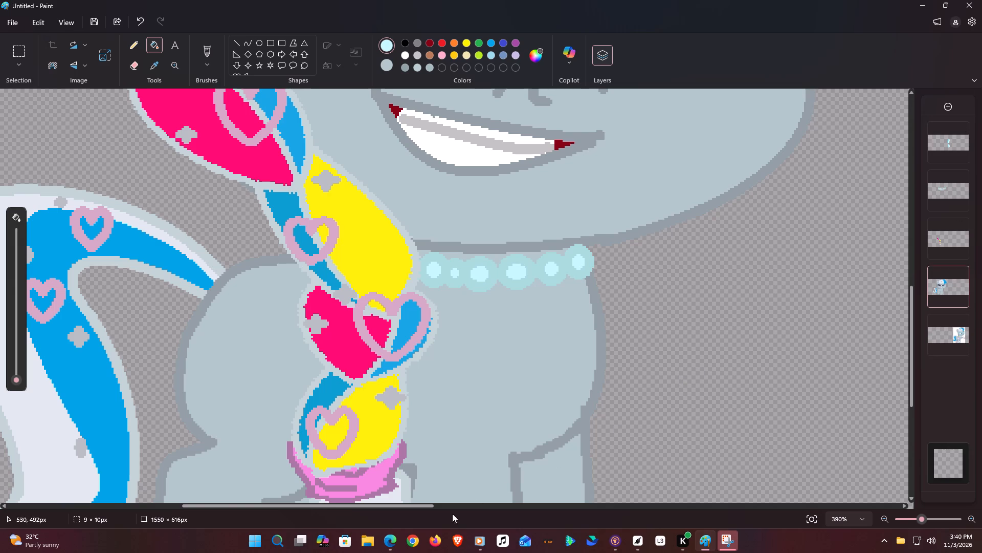
Switch to Microsoft Edge and search in a new tab for "silver spoon cutie mark".
click(397, 544)
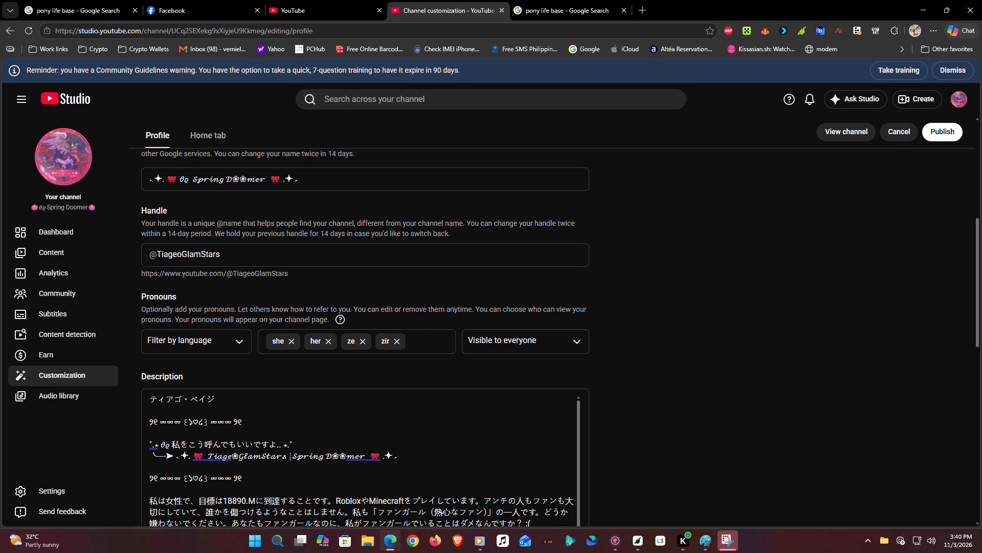
click(637, 5)
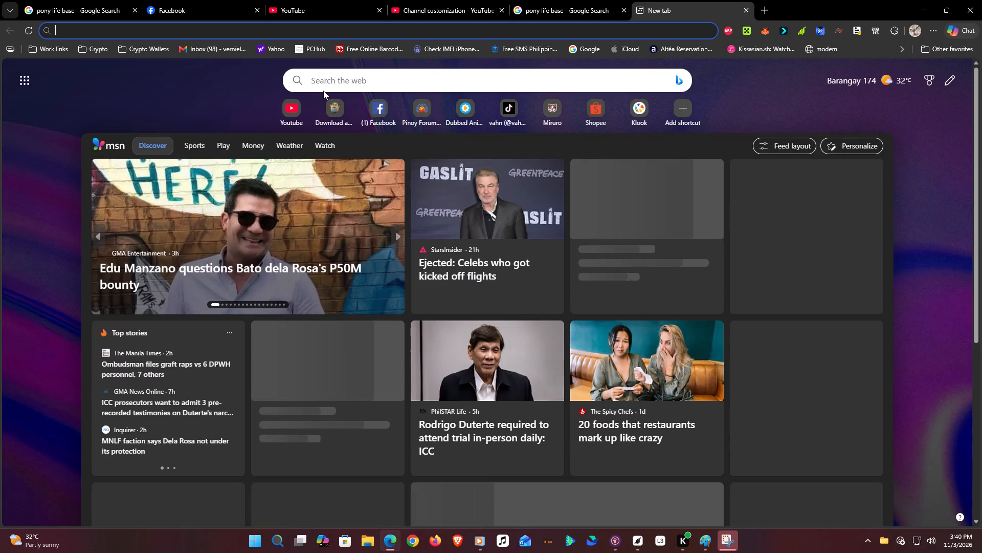
text(silver spoon cut)
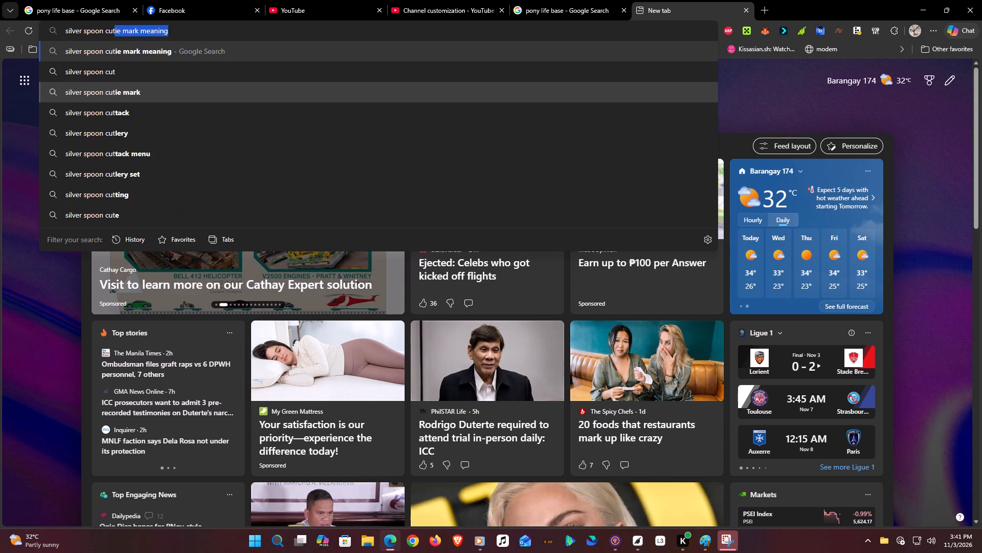
key(Down)
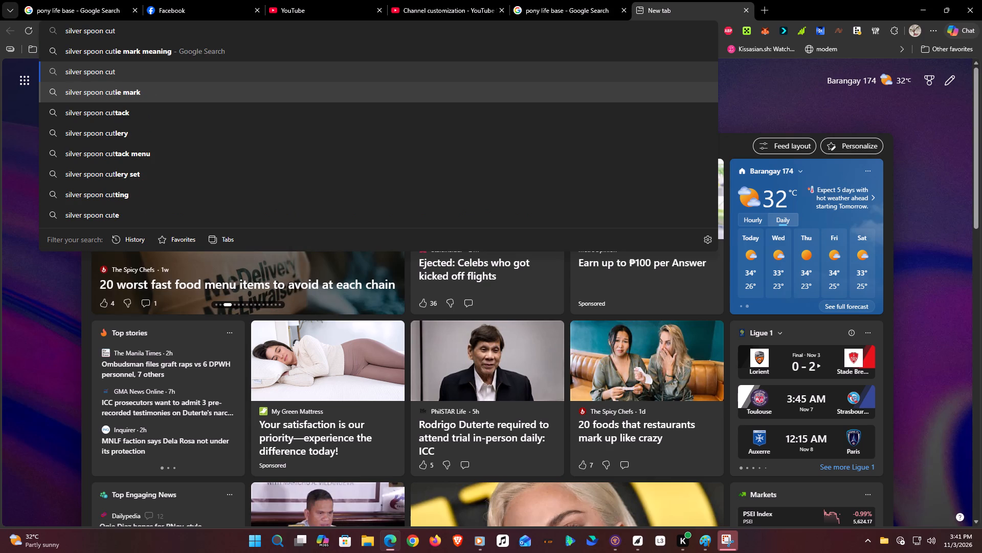
click(324, 96)
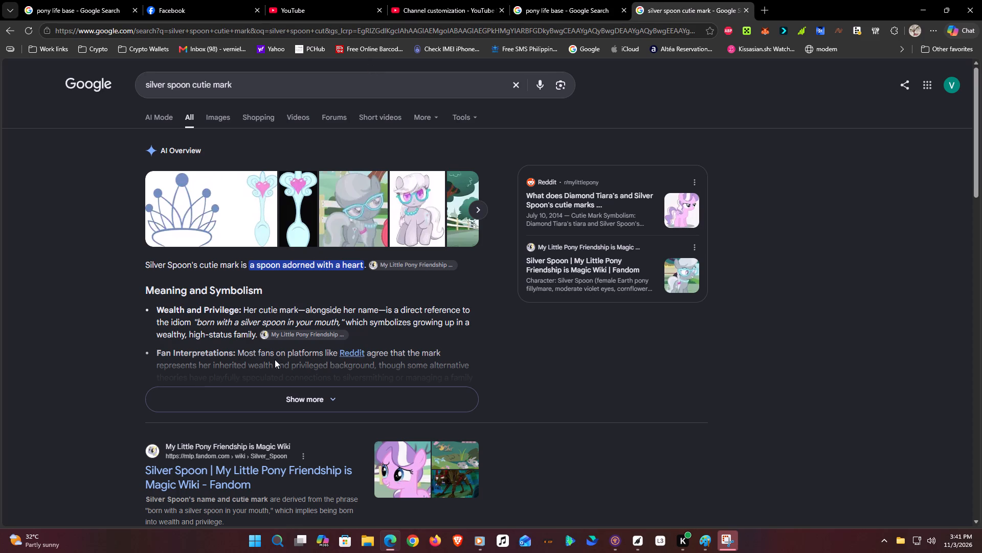
Open the preview of the standalone DeviantArt spoon cutie mark and copy the image.
click(260, 223)
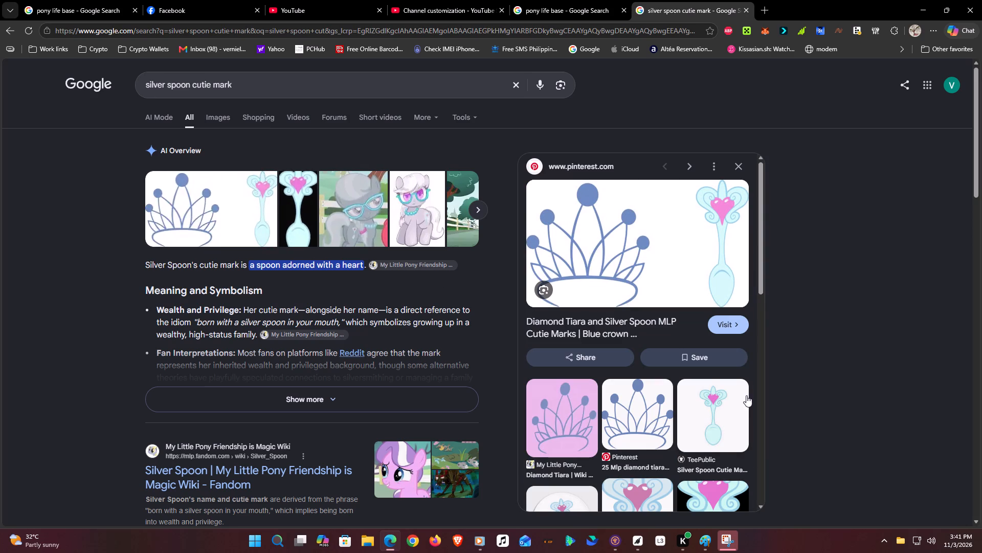
click(310, 204)
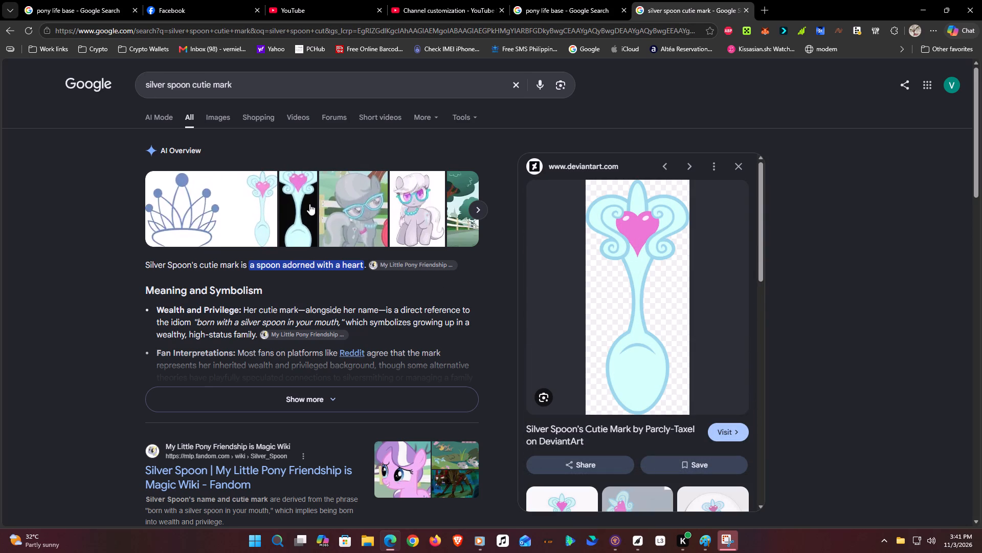
right_click(656, 254)
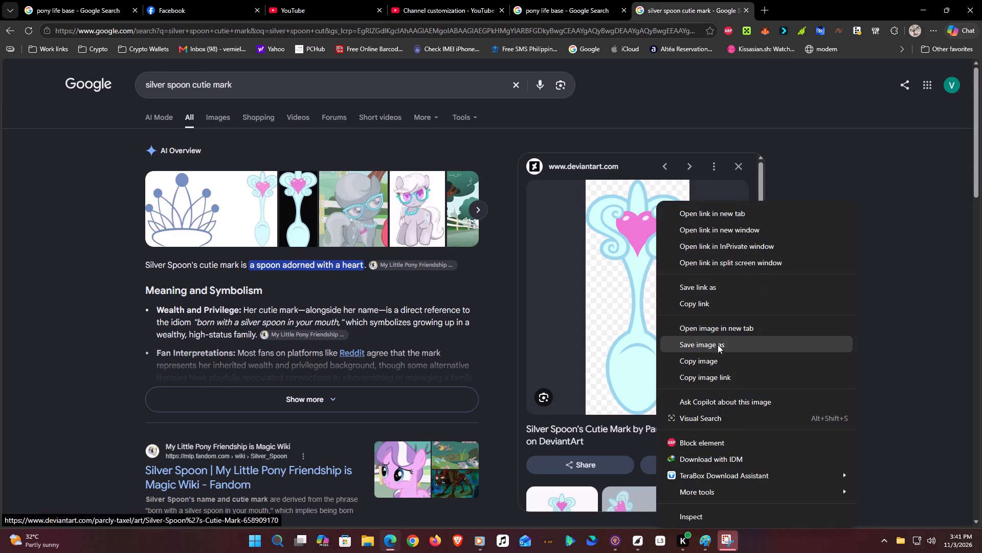
click(718, 356)
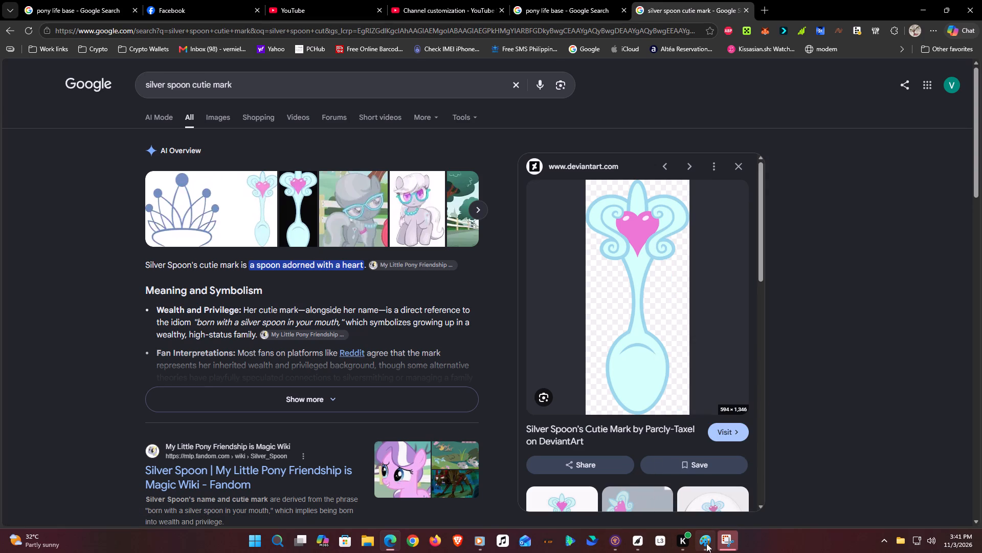
Switch back to Paint, paste the copied spoon image on the pony layer and move it up until its lower end lies inside the canvas.
click(706, 543)
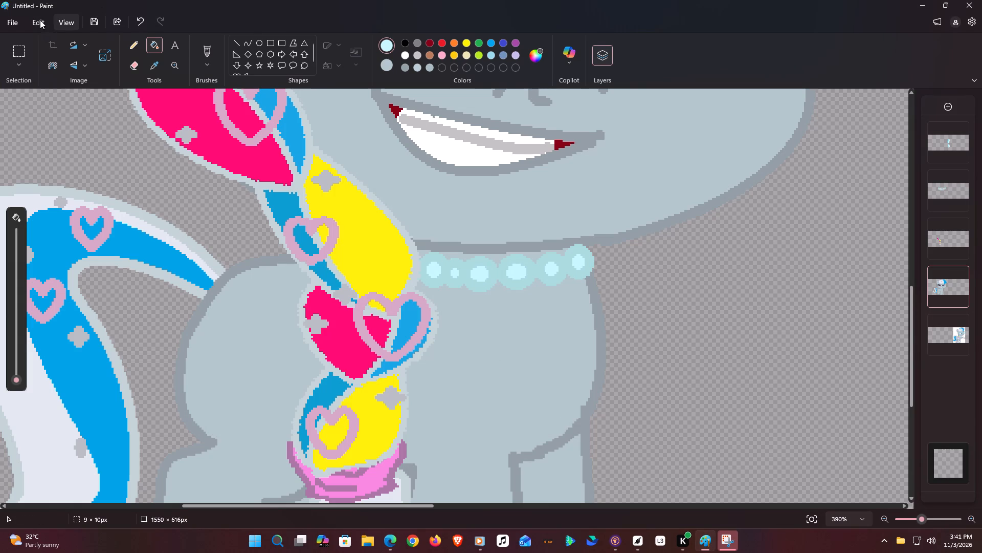
click(40, 20)
click(69, 72)
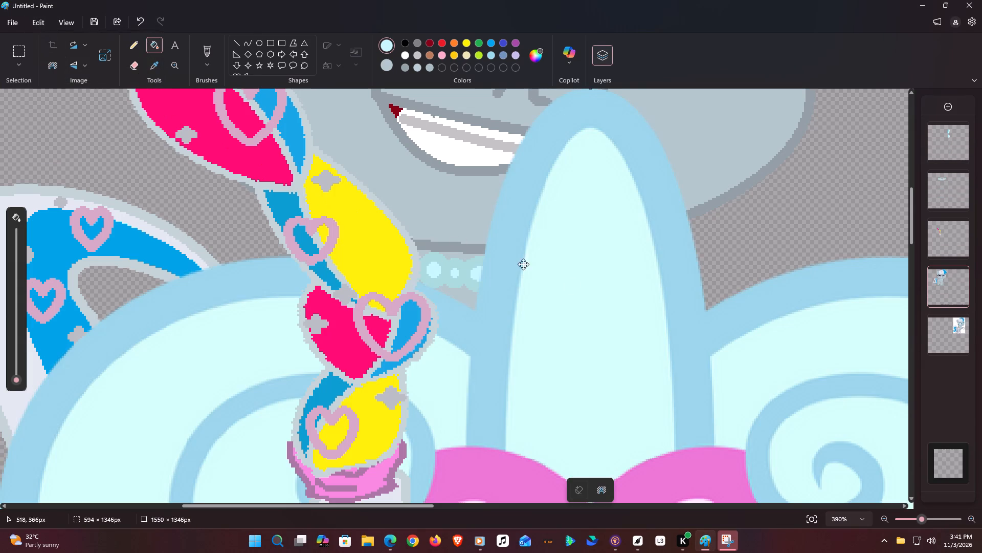
drag(575, 289, 488, 266)
scroll(476, 217, down, 11)
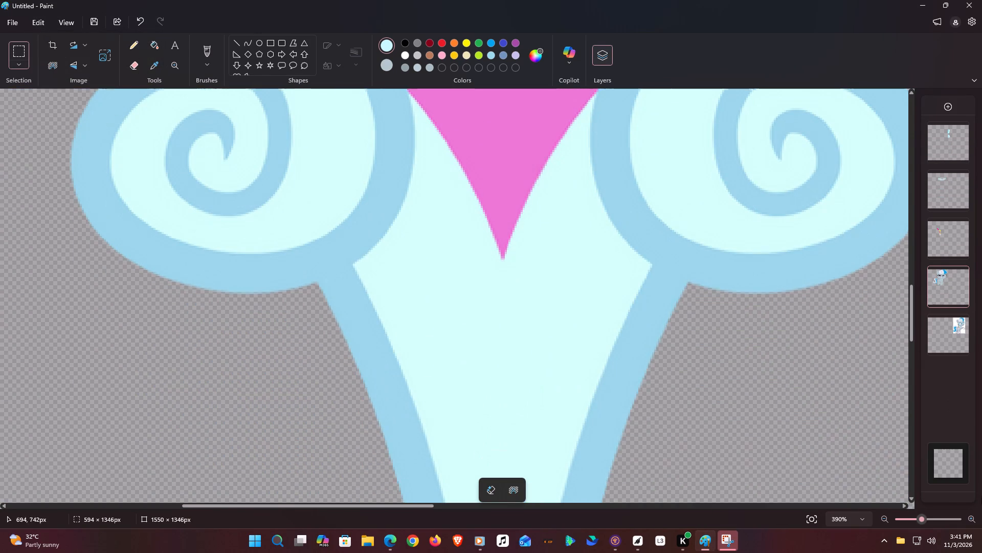
drag(918, 523, 883, 514)
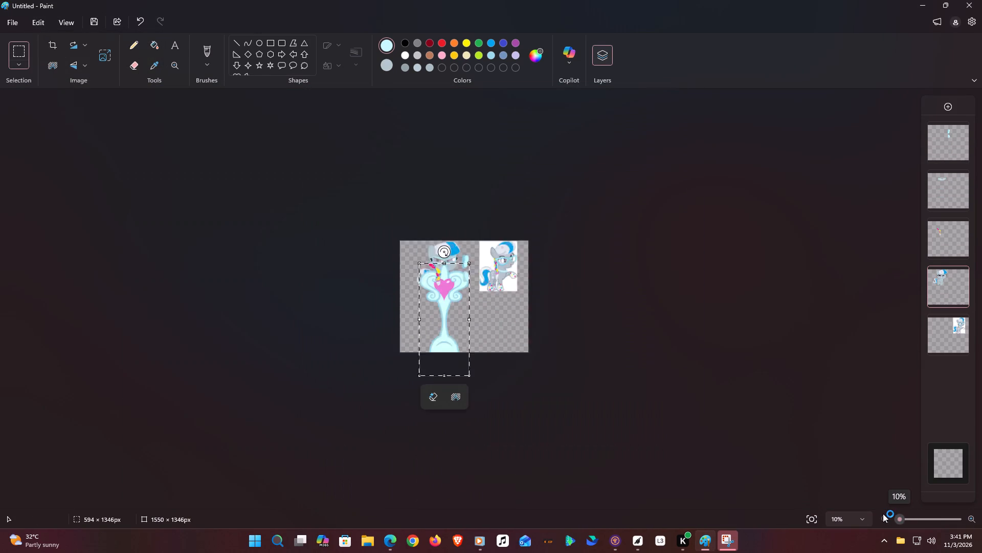
drag(883, 514, 898, 514)
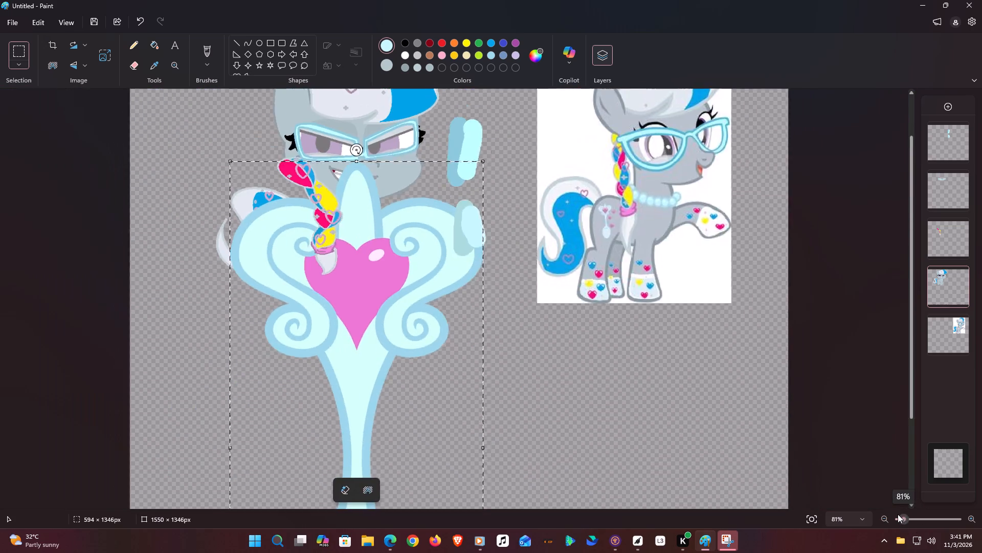
drag(898, 514, 898, 513)
drag(454, 436, 463, 327)
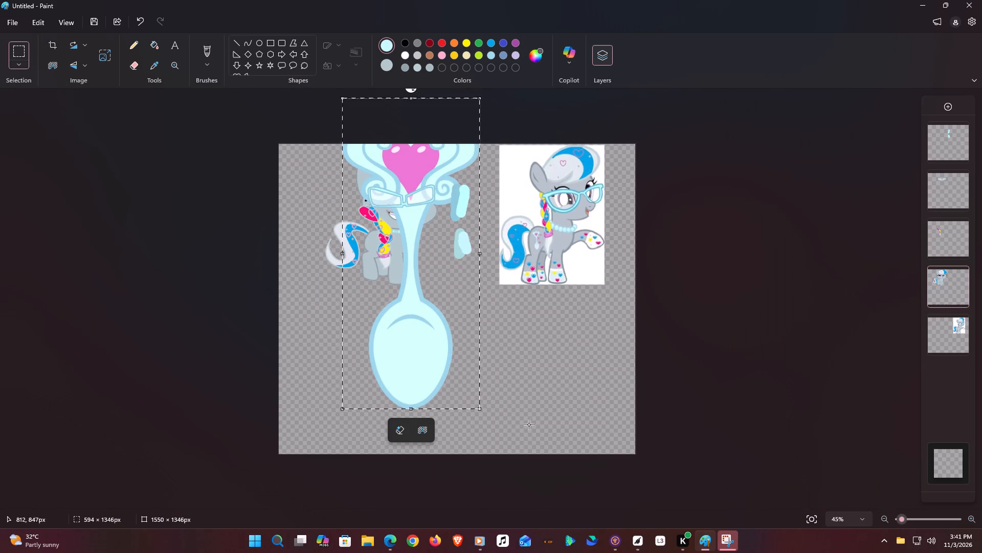
Shrink the pasted spoon image to about 284 × 221 px and move it over the pony's body.
drag(483, 409, 406, 187)
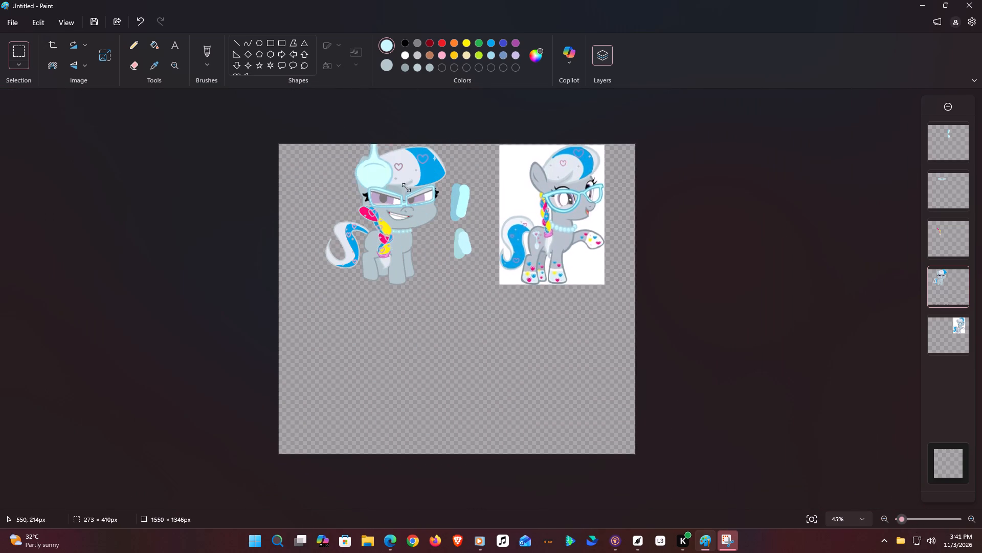
drag(406, 187, 408, 150)
drag(368, 122, 367, 245)
scroll(403, 328, up, 2)
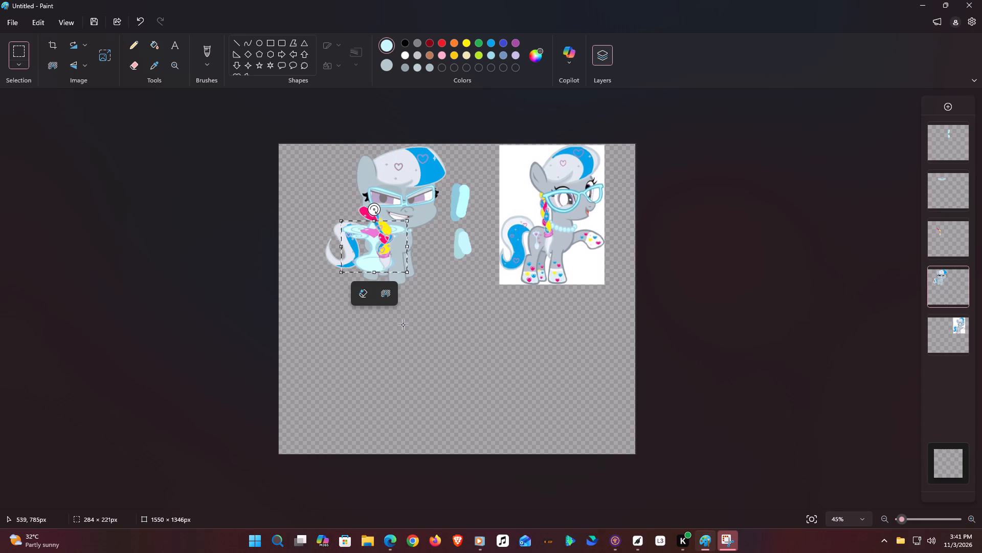
Shrink the spoon cutie mark to about 35 × 79 px and place it on the pony's rear flank beside the braid.
click(904, 519)
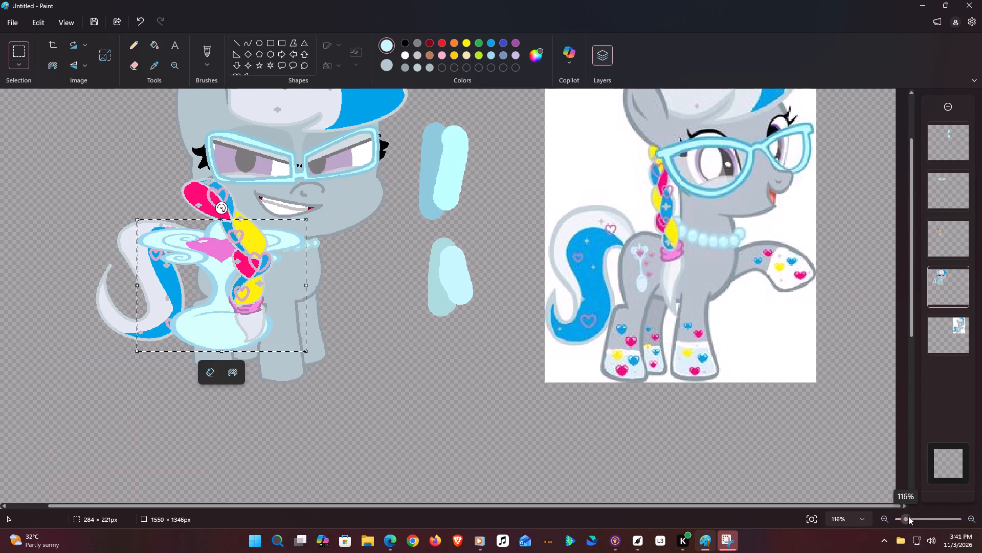
drag(310, 353, 244, 315)
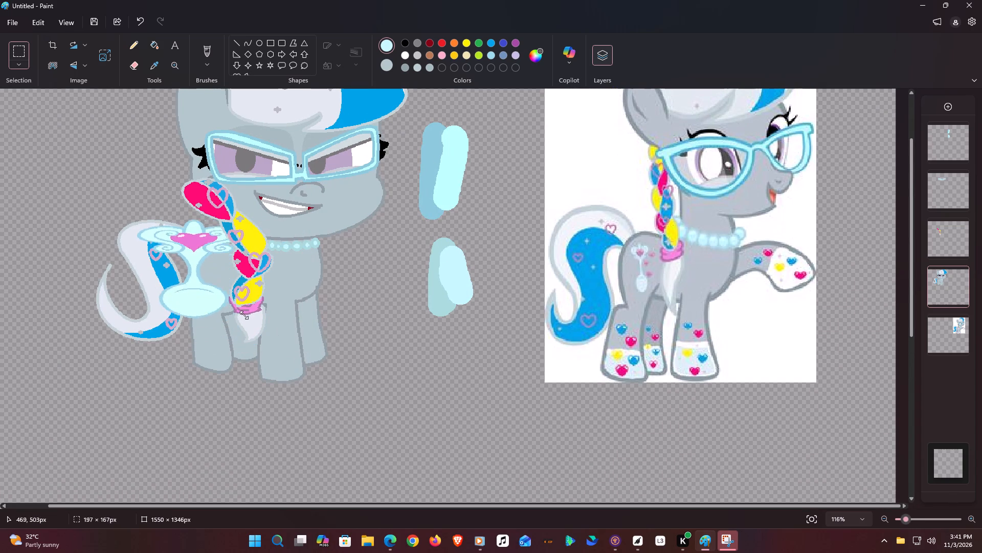
drag(244, 315, 171, 281)
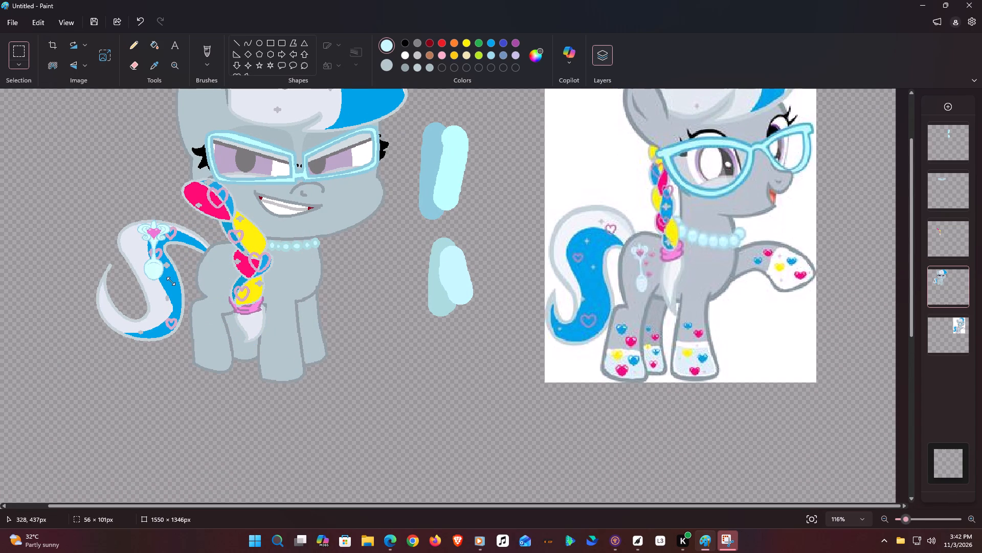
drag(171, 281, 159, 267)
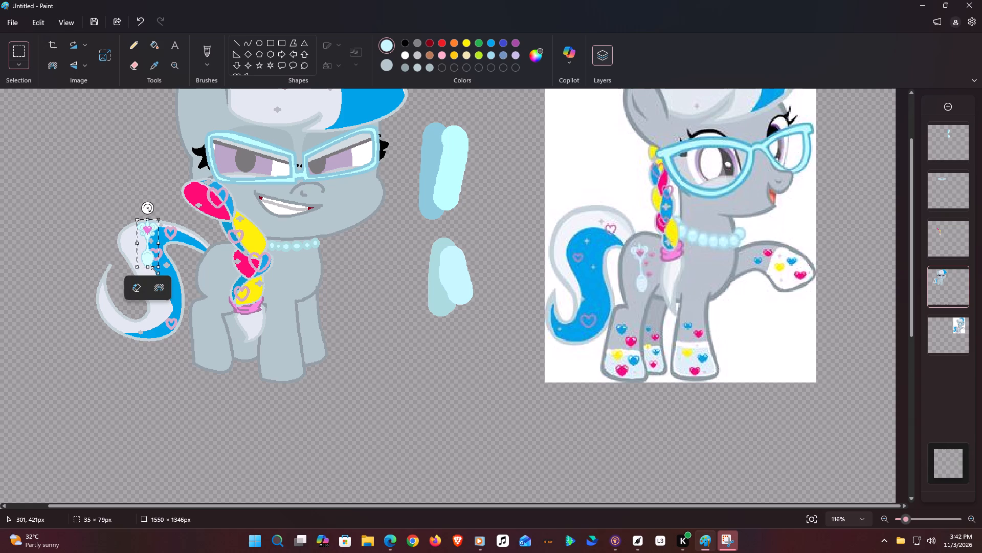
drag(148, 242, 214, 264)
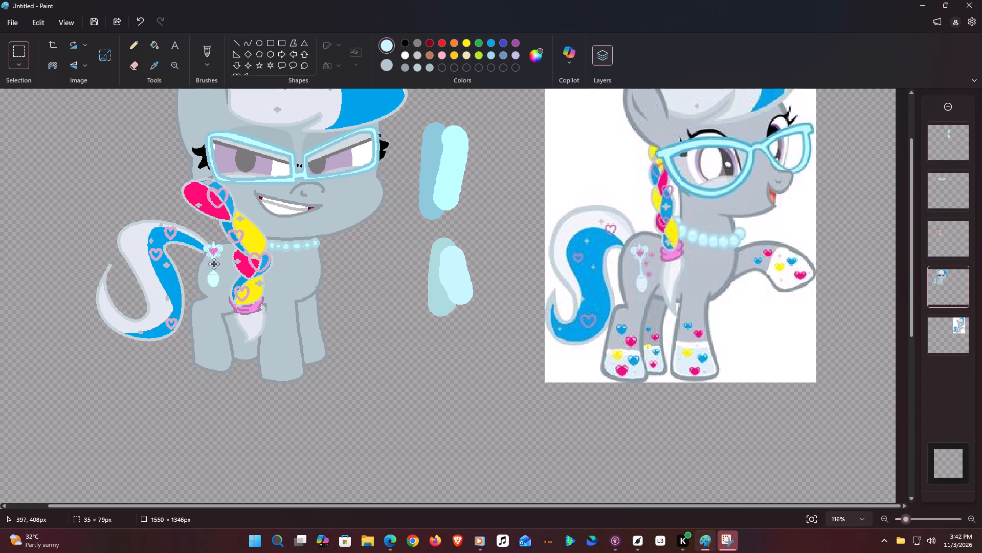
Move the spoon cutie mark slightly lower on the flank and resize it to about 36 × 70 px.
drag(214, 264, 217, 273)
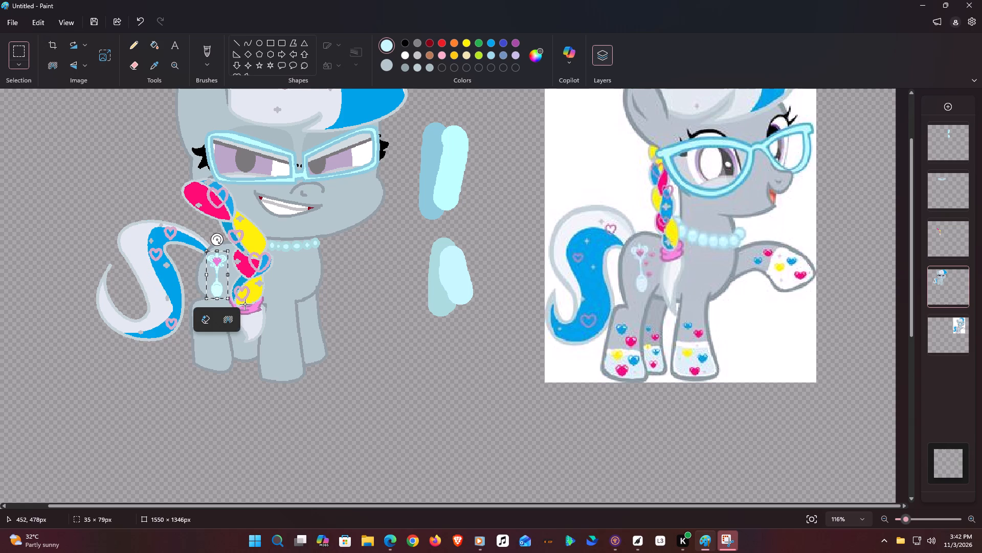
drag(231, 300, 228, 293)
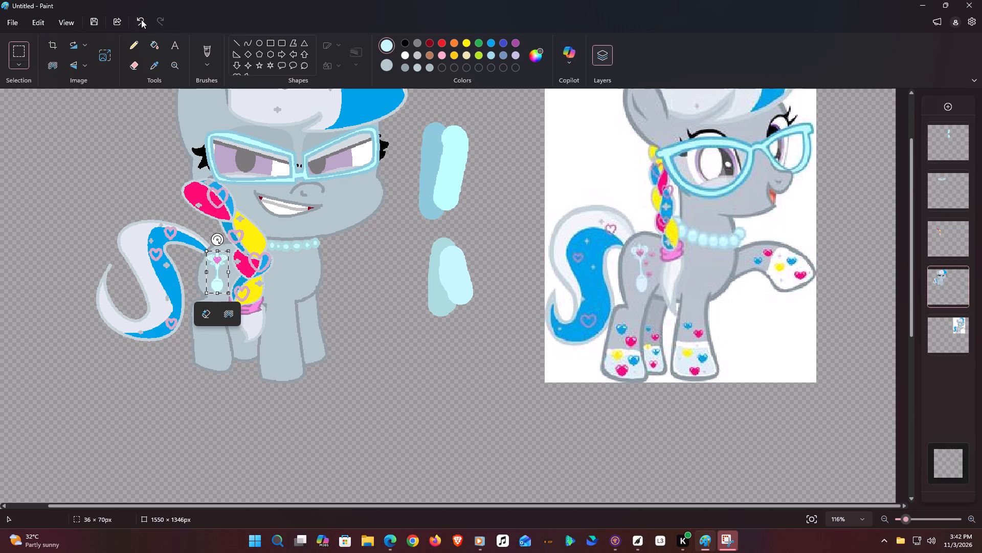
Sample the pink from the spoon's heart and draw a small heart beside the top of the spoon's handle.
click(158, 64)
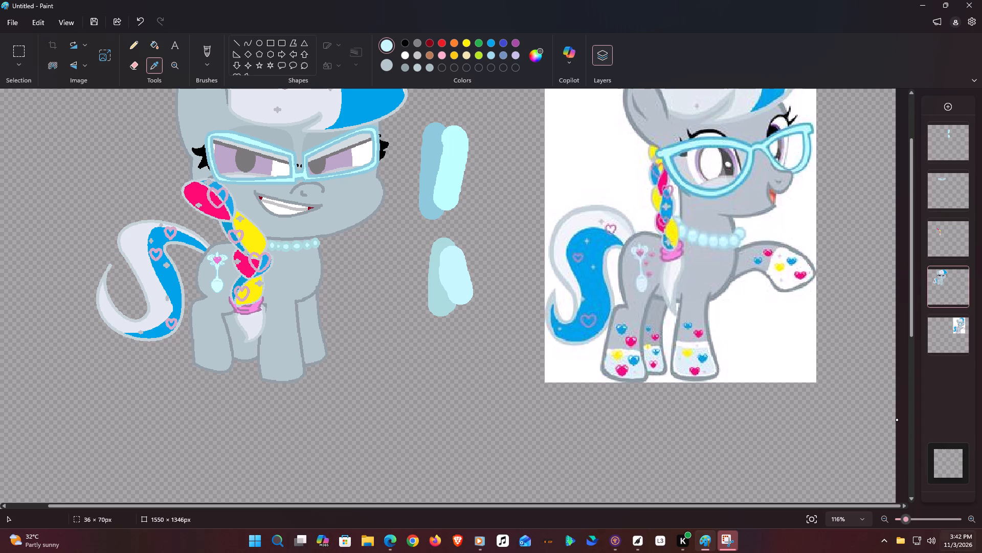
drag(907, 524, 927, 521)
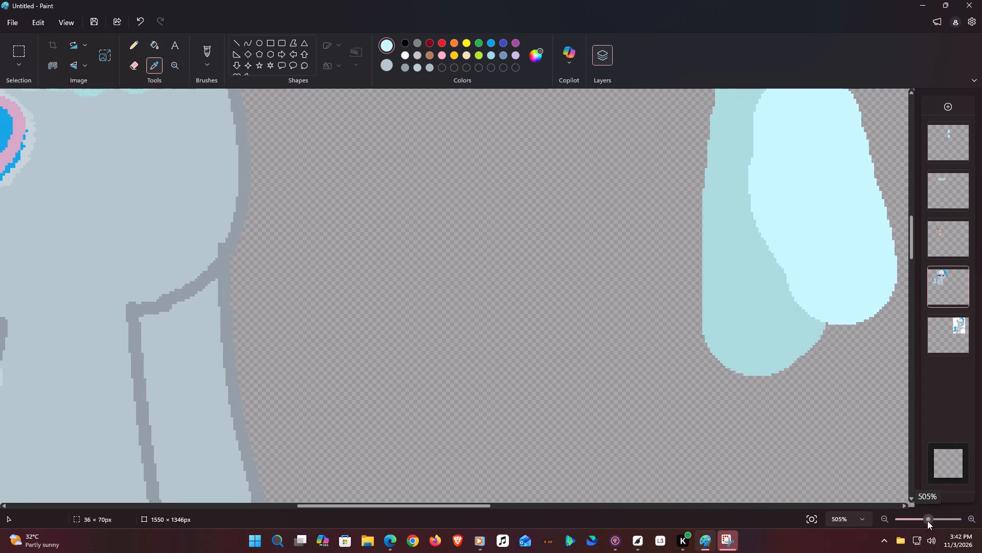
drag(927, 521, 913, 519)
scroll(301, 346, up, 1)
scroll(301, 346, down, 1)
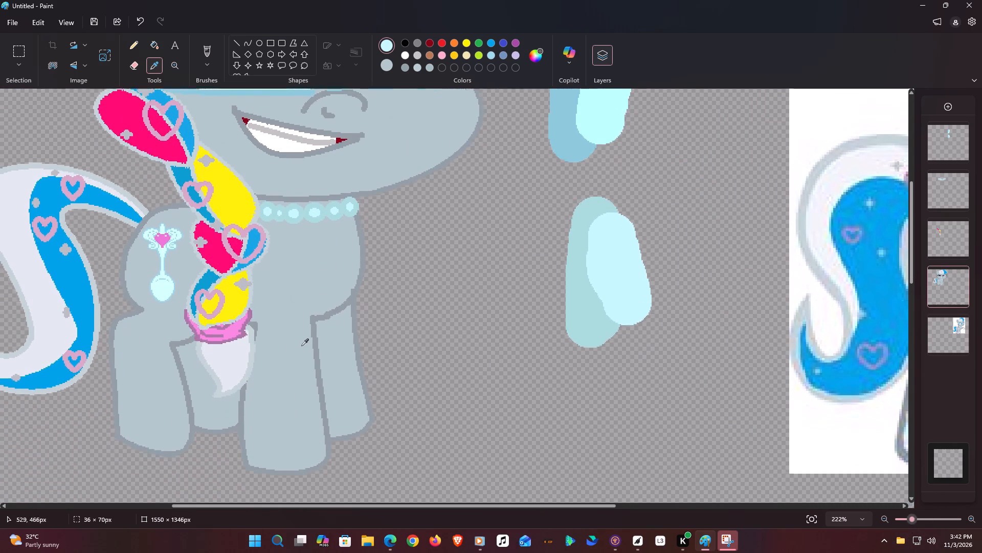
drag(916, 514, 925, 515)
drag(442, 506, 360, 509)
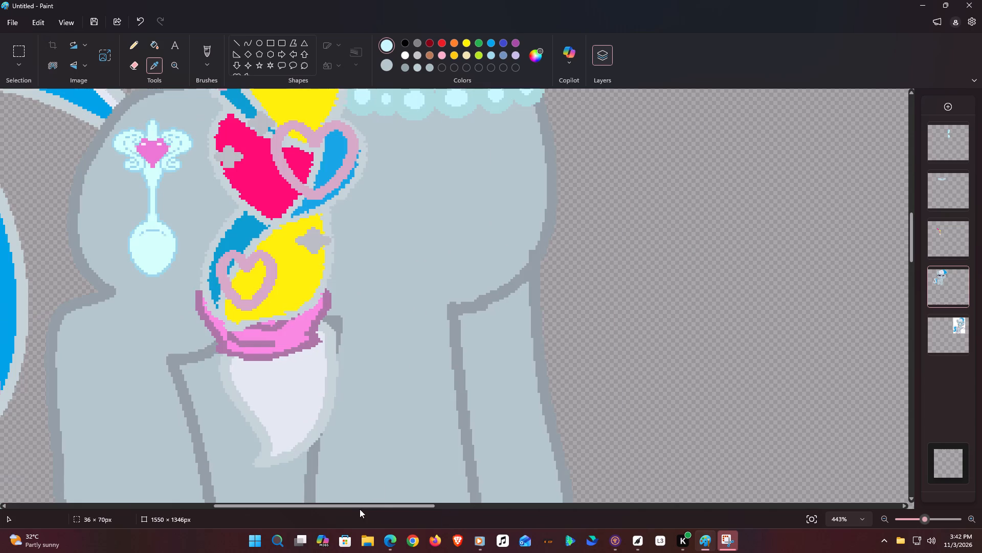
drag(360, 509, 319, 495)
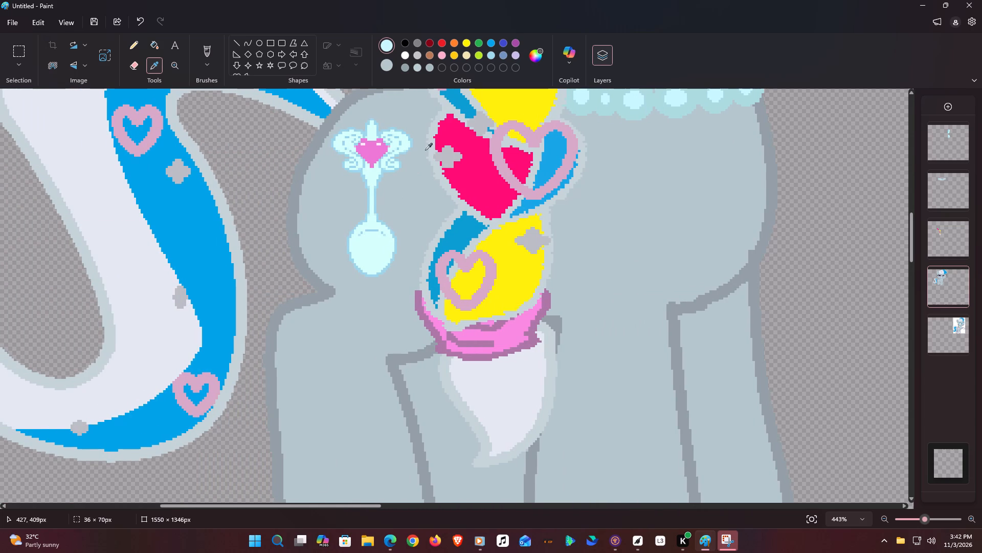
click(369, 151)
scroll(249, 48, down, 1)
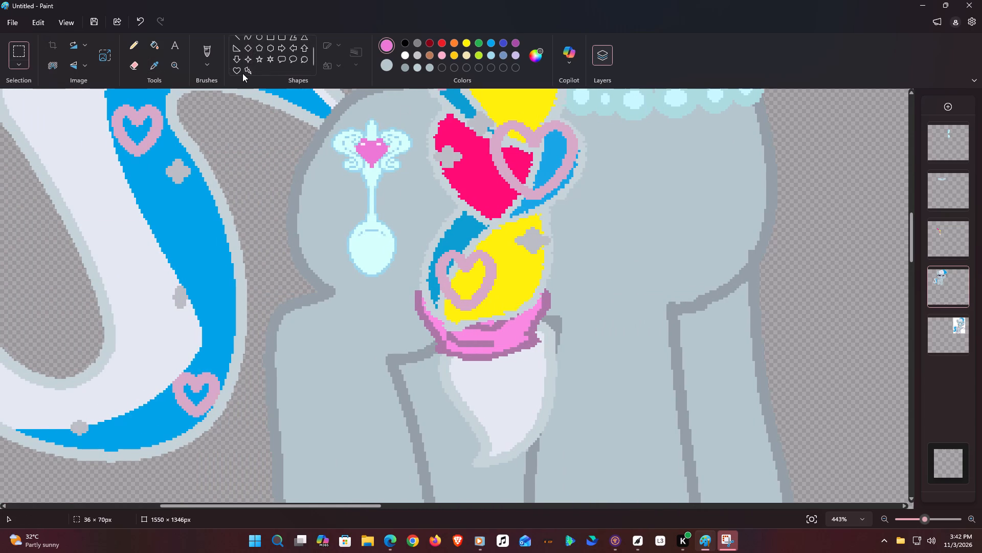
click(237, 69)
drag(417, 168, 403, 181)
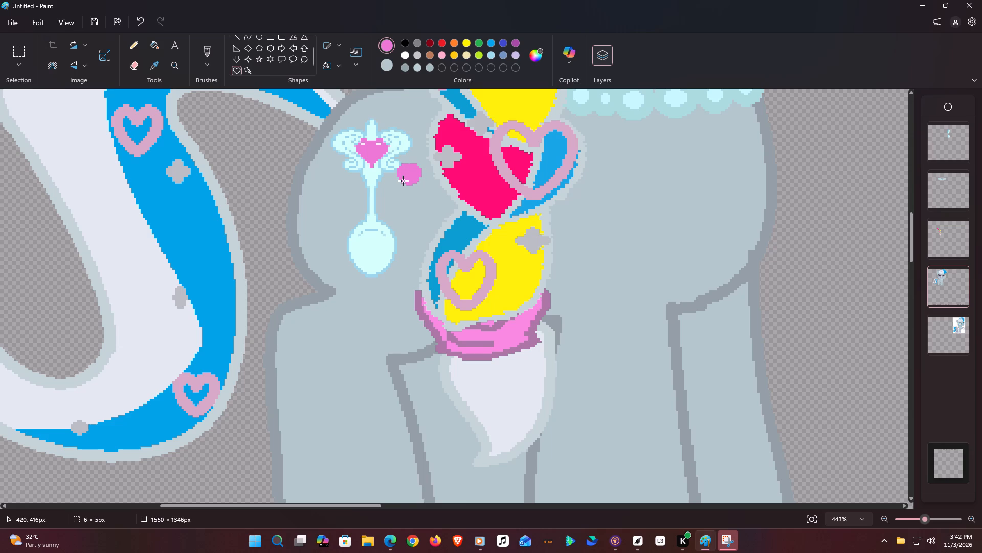
drag(403, 181, 403, 179)
Draw two more small pink hearts below the first one, between the spoon and the braid.
drag(403, 195, 394, 208)
drag(394, 208, 388, 204)
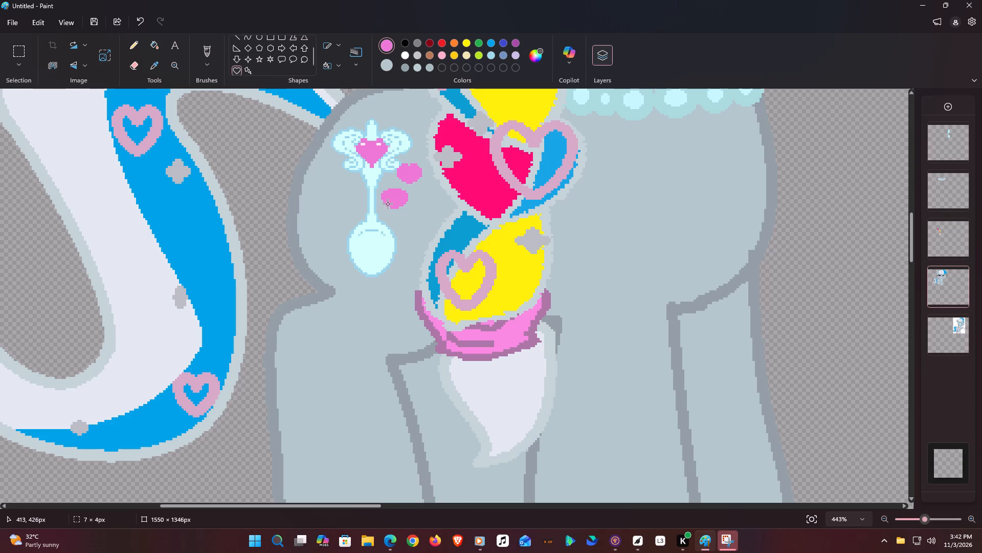
drag(388, 204, 390, 204)
drag(420, 206, 410, 222)
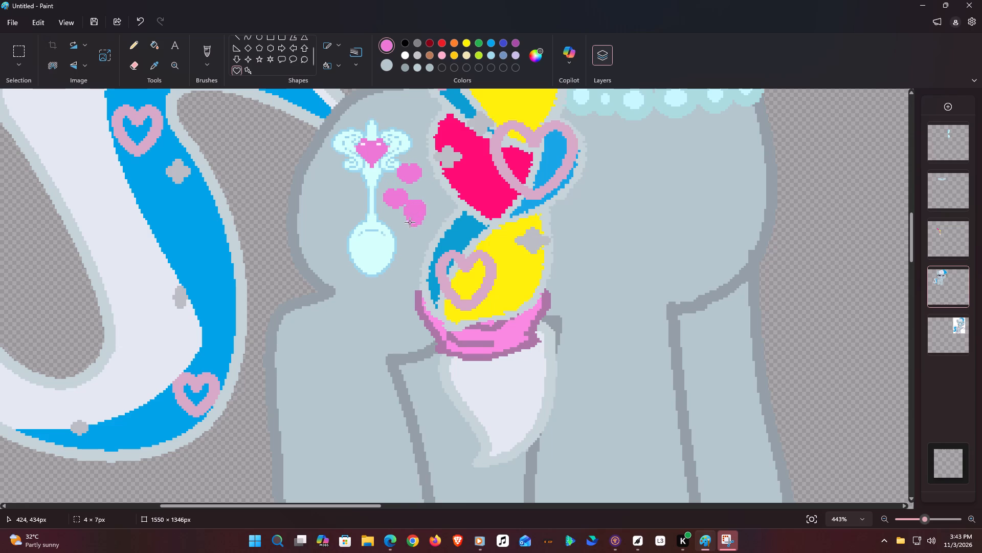
drag(410, 222, 405, 218)
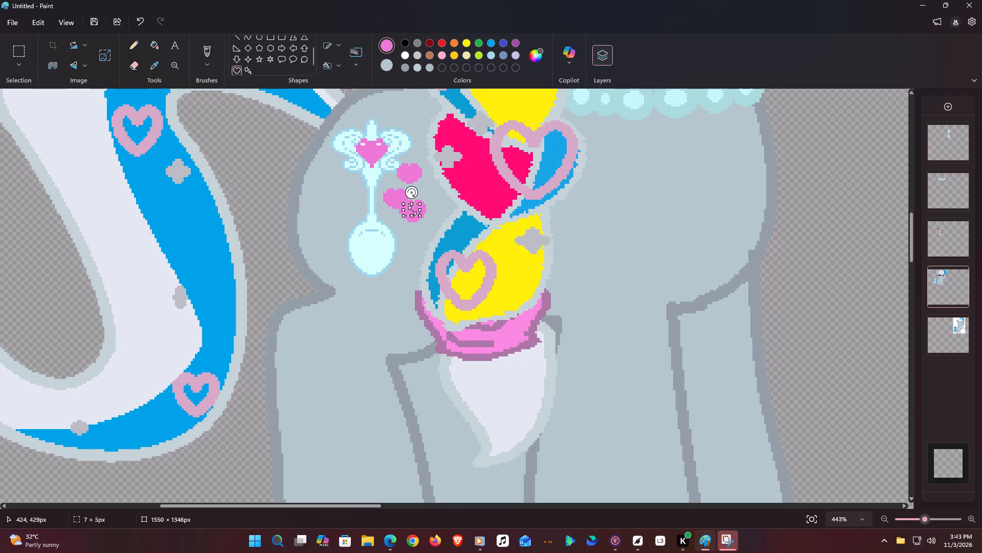
drag(412, 210, 403, 206)
drag(420, 215, 421, 231)
drag(401, 207, 403, 213)
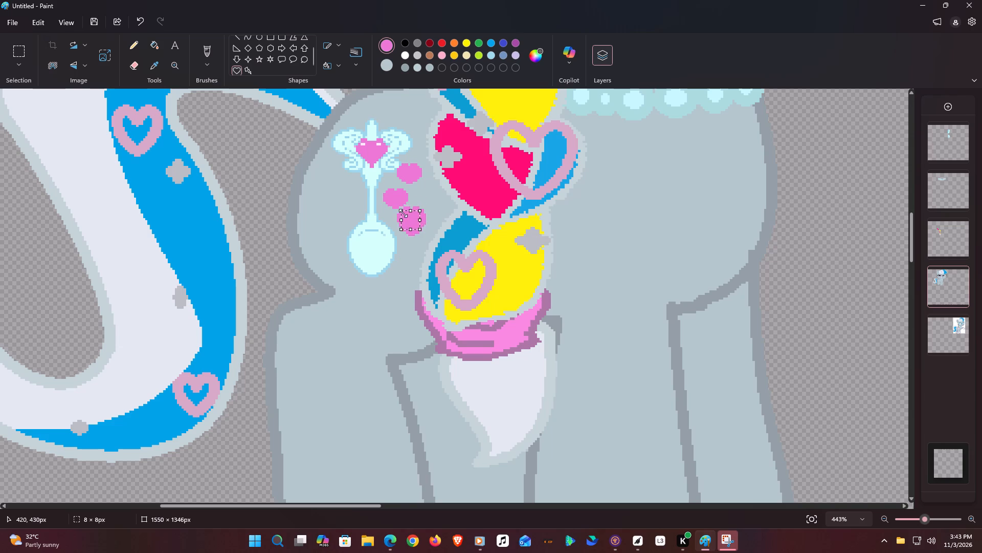
drag(403, 213, 403, 218)
click(455, 212)
Choose the Curve shape and hide the braid layer that covers the pony's body and legs.
drag(928, 518, 913, 524)
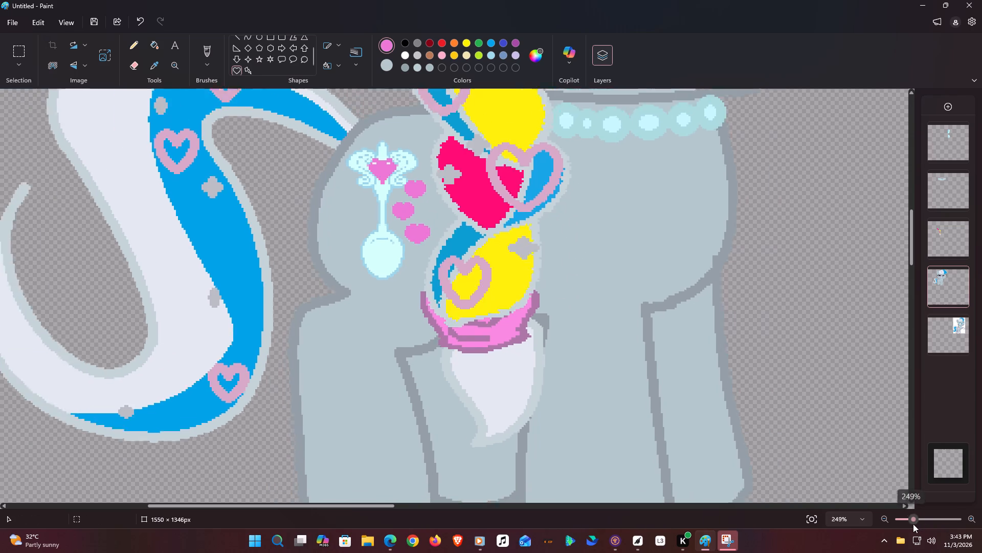
drag(913, 524, 907, 525)
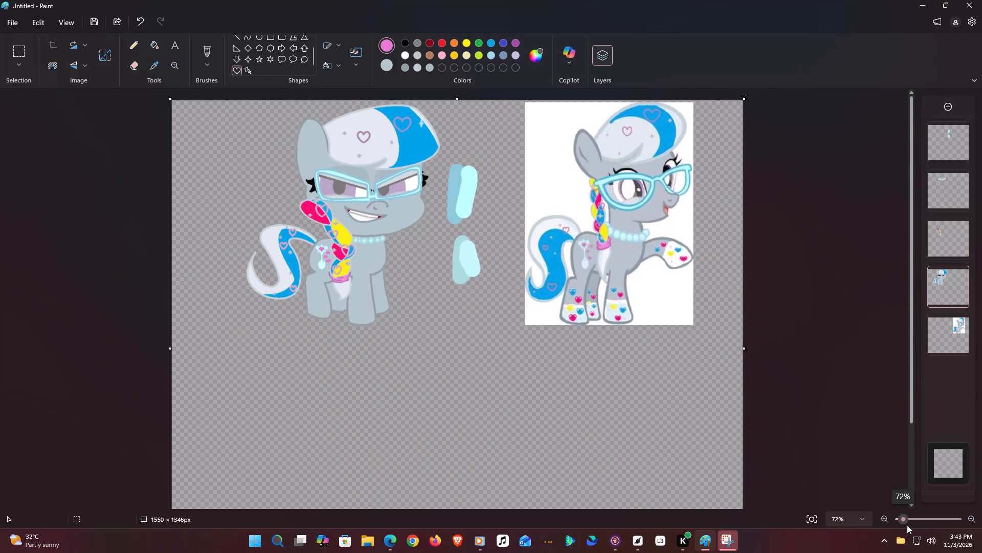
drag(907, 525, 918, 536)
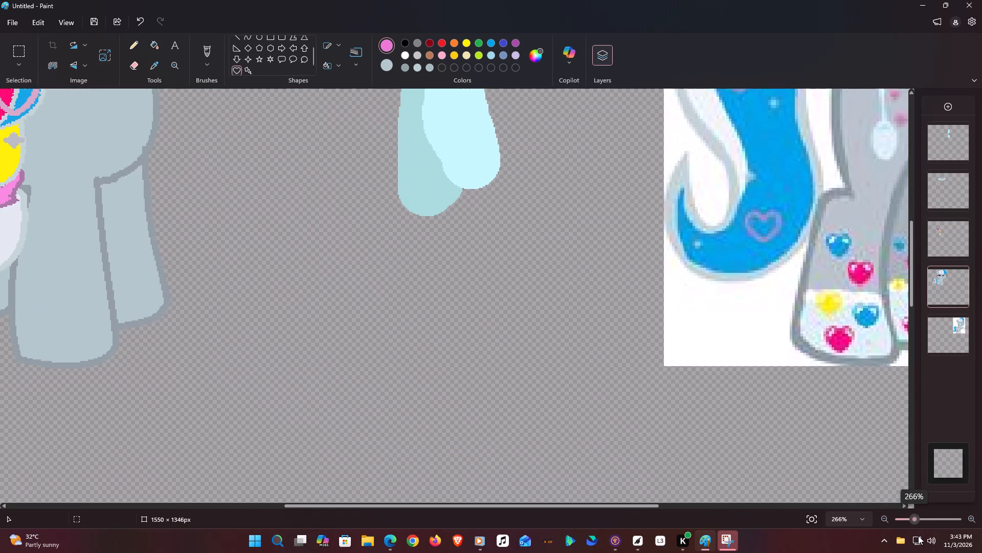
drag(918, 536, 915, 530)
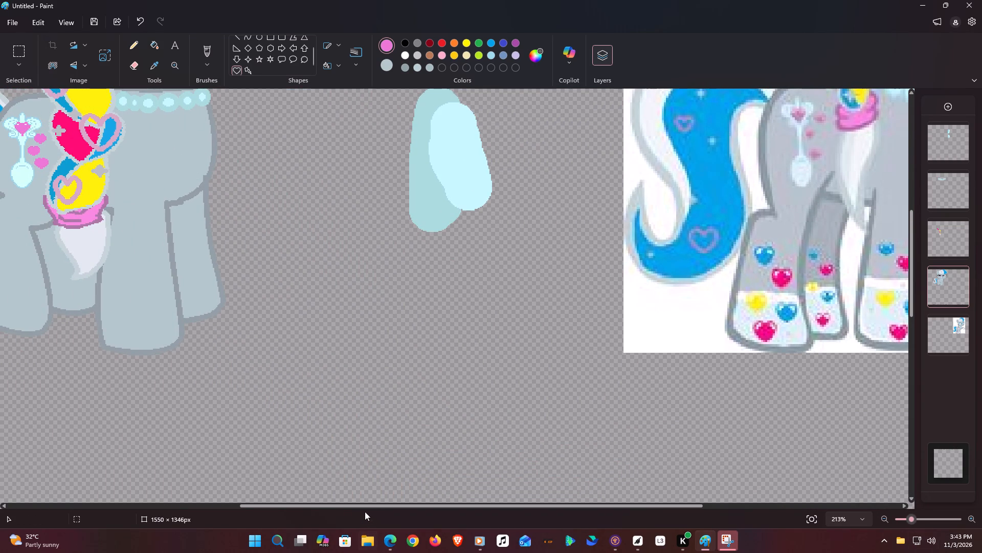
drag(368, 506, 198, 503)
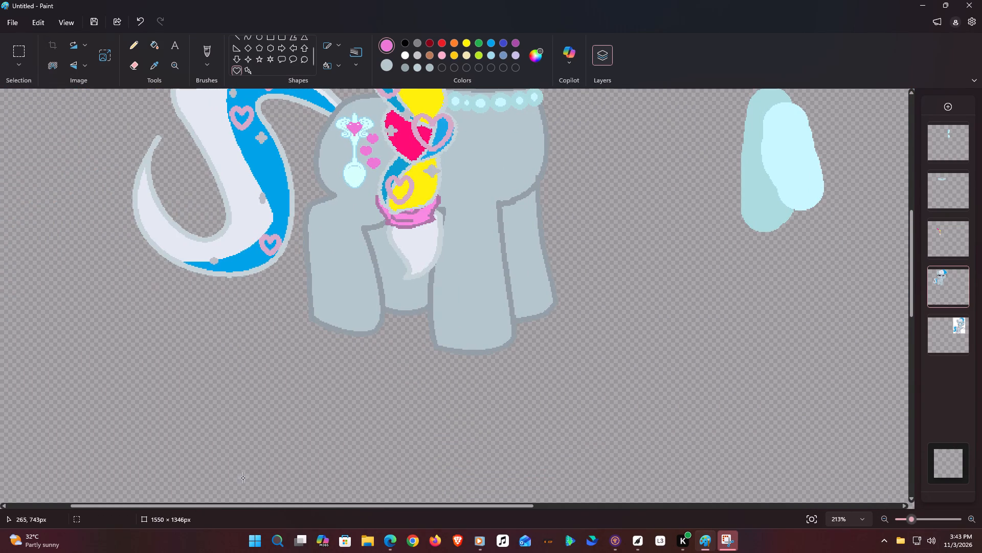
click(407, 56)
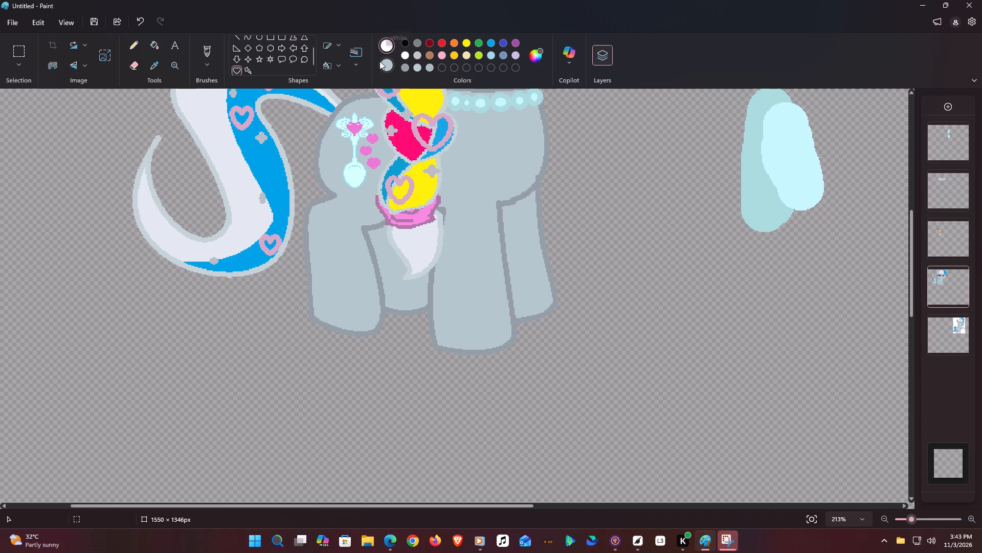
scroll(255, 0, up, 1)
click(247, 35)
click(963, 223)
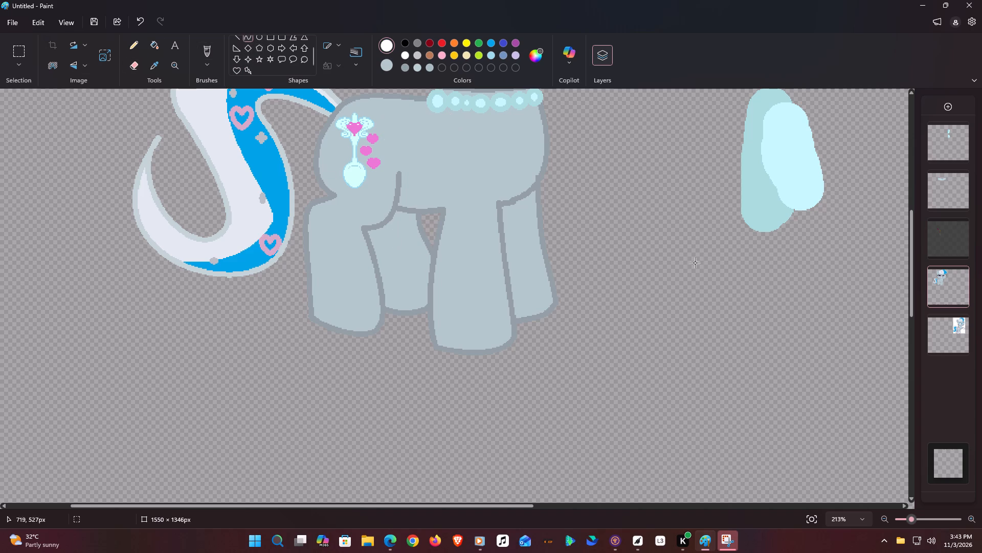
Draw a light grey, downward-bowed curve of about 55 × 9 px across the lower part of the near hind leg.
drag(911, 515, 918, 521)
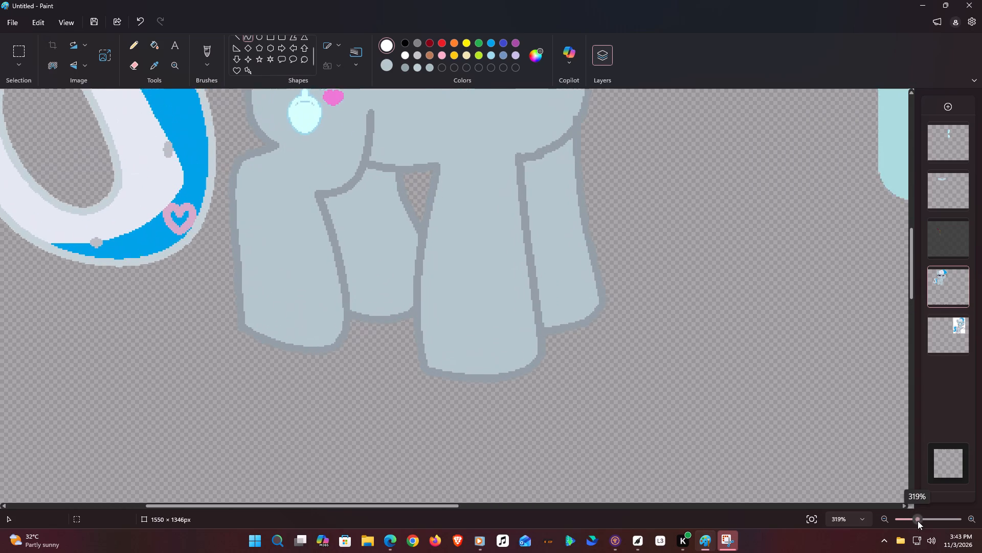
drag(918, 521, 930, 521)
click(417, 57)
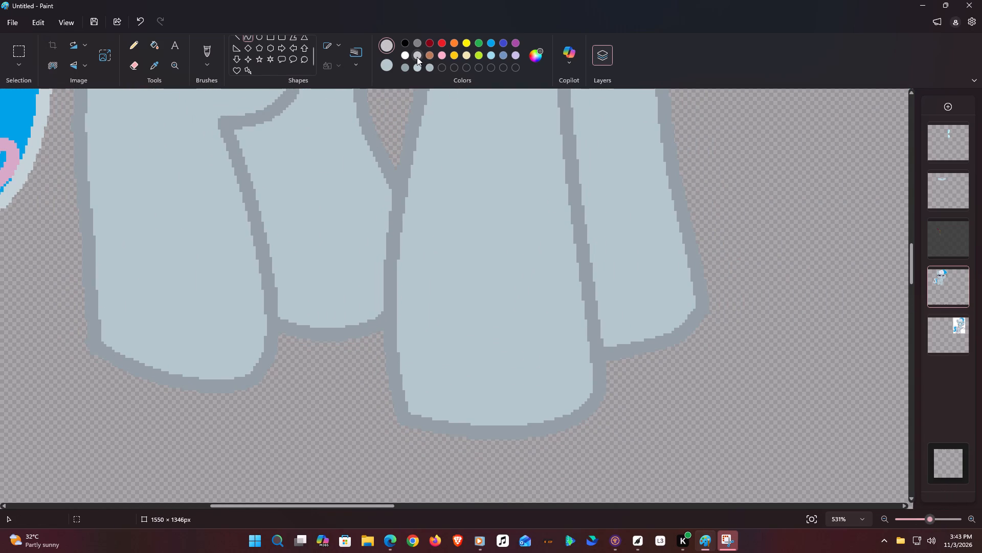
drag(94, 231, 117, 231)
drag(117, 231, 249, 242)
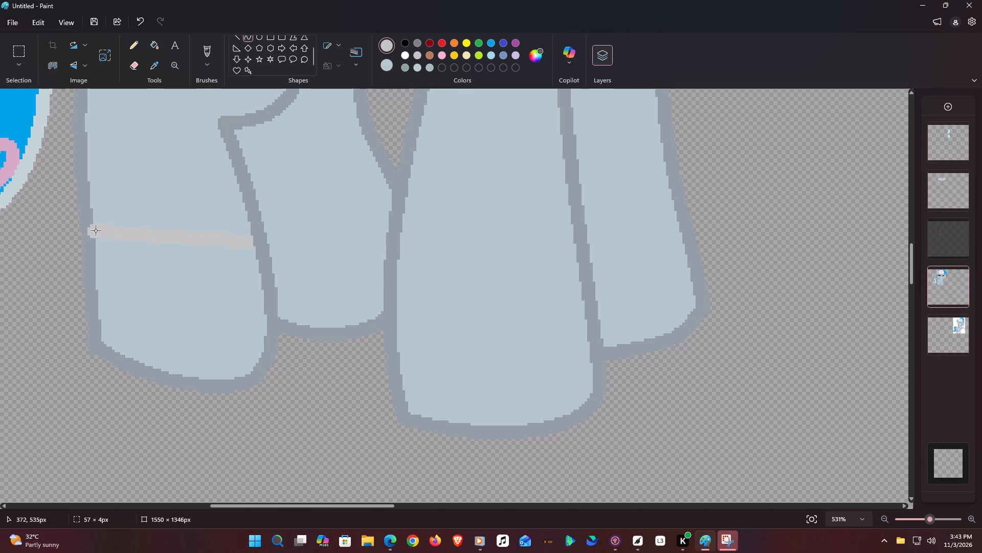
drag(162, 234, 196, 255)
drag(208, 257, 234, 258)
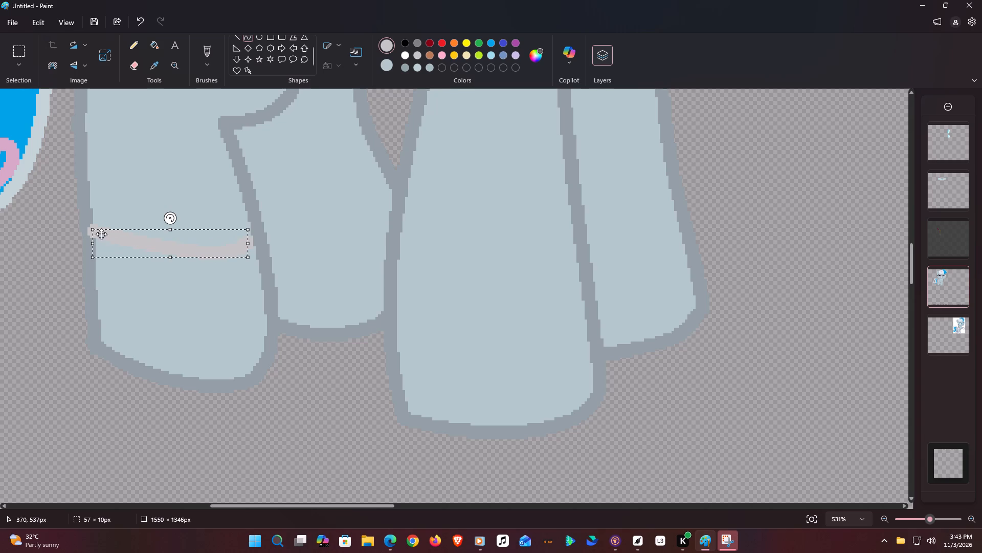
drag(90, 232, 99, 235)
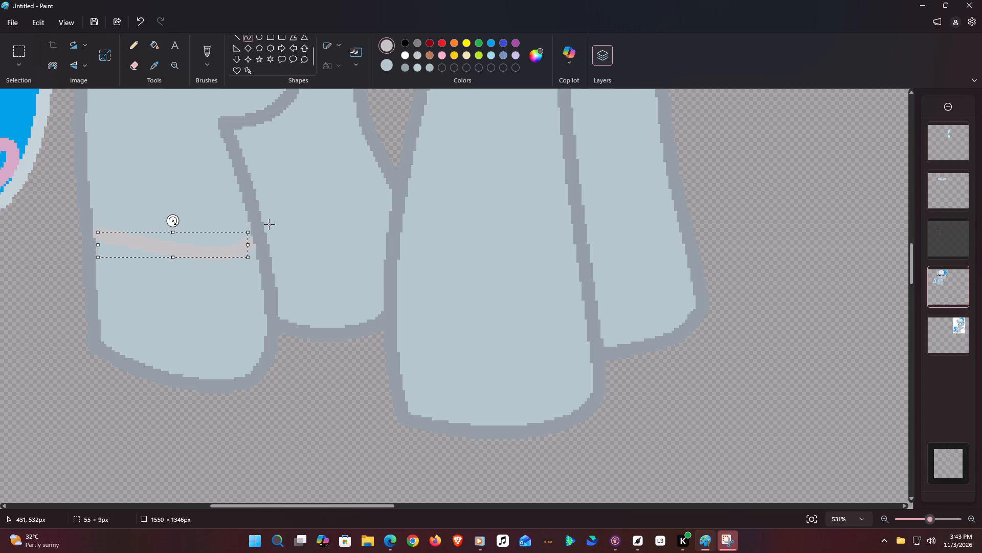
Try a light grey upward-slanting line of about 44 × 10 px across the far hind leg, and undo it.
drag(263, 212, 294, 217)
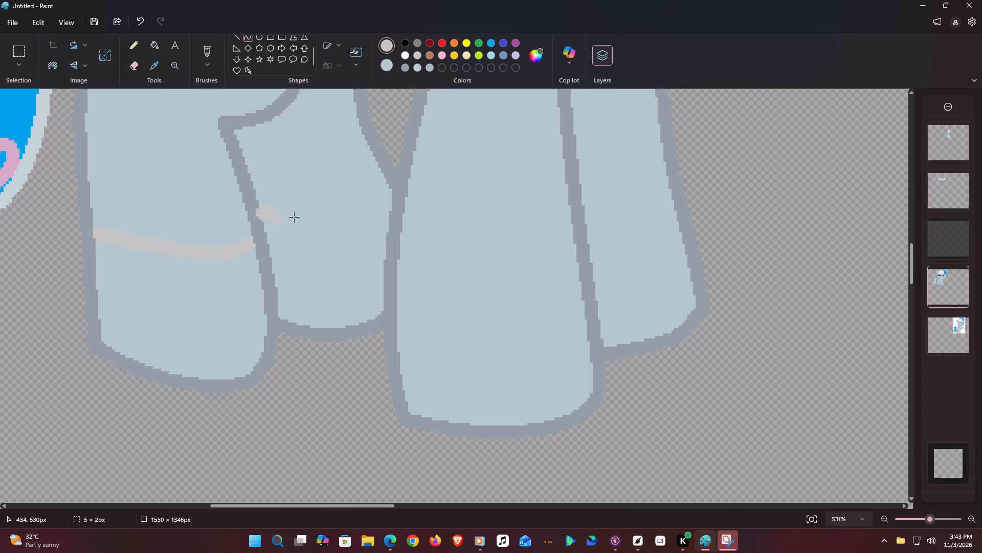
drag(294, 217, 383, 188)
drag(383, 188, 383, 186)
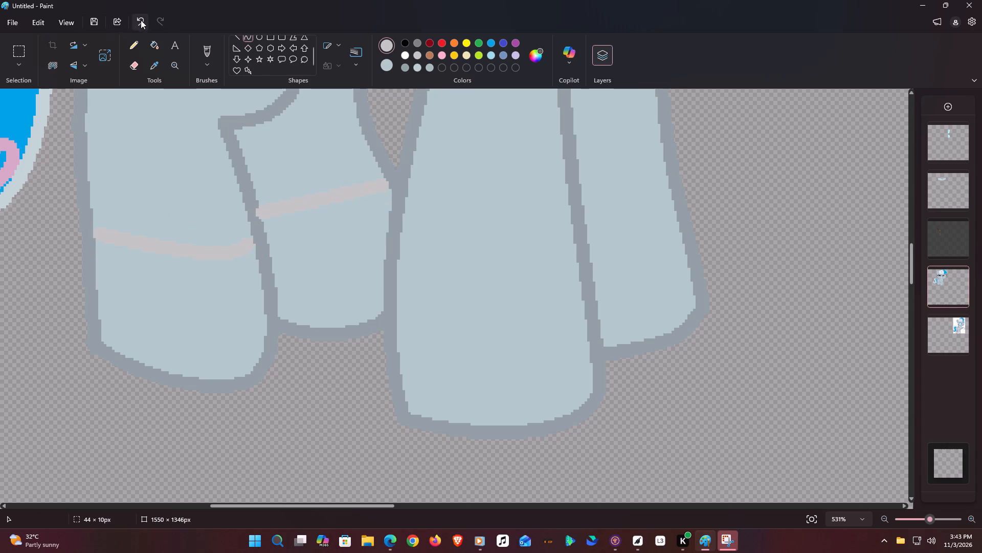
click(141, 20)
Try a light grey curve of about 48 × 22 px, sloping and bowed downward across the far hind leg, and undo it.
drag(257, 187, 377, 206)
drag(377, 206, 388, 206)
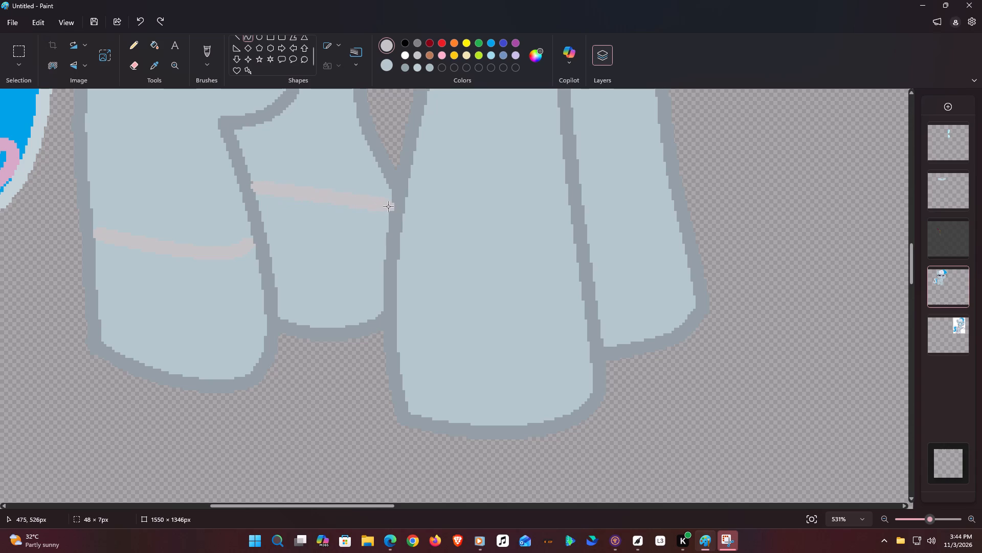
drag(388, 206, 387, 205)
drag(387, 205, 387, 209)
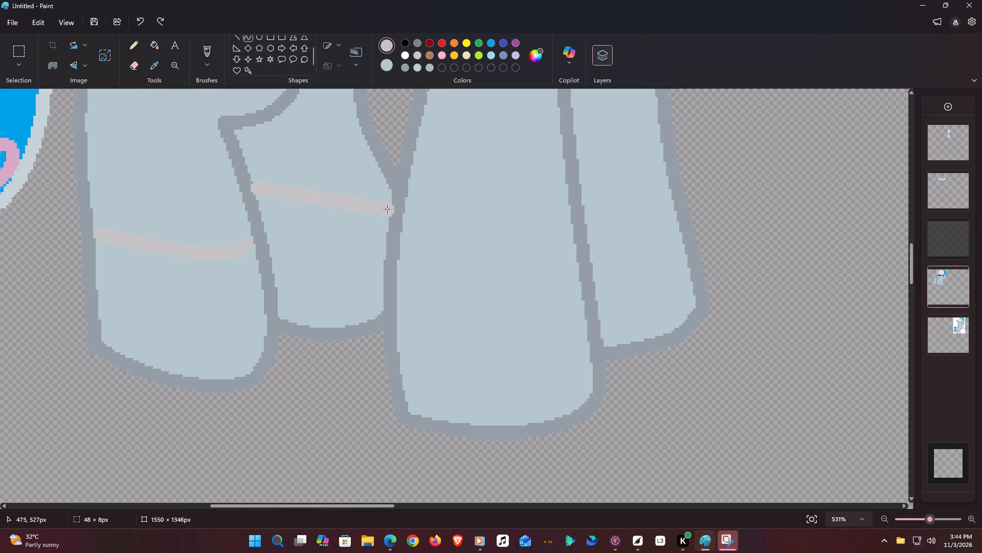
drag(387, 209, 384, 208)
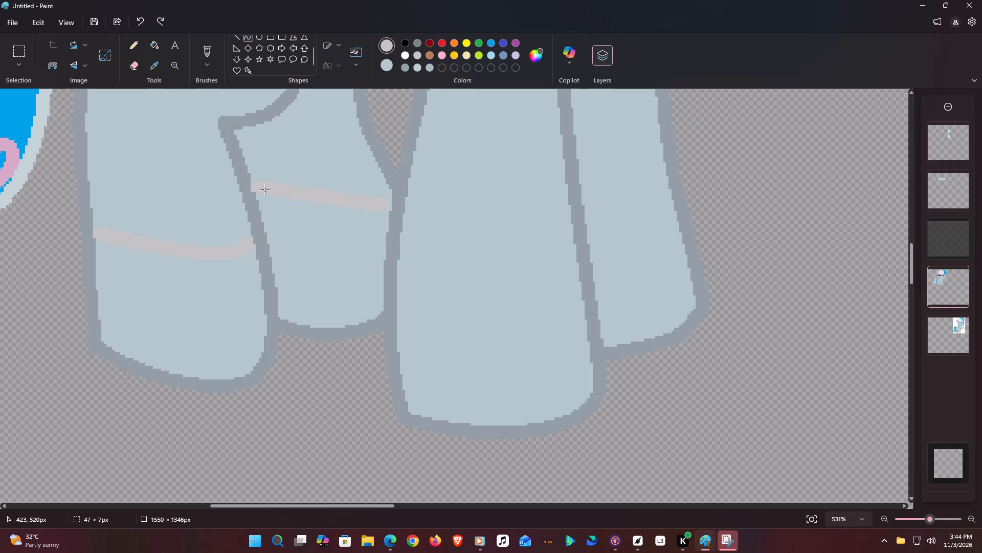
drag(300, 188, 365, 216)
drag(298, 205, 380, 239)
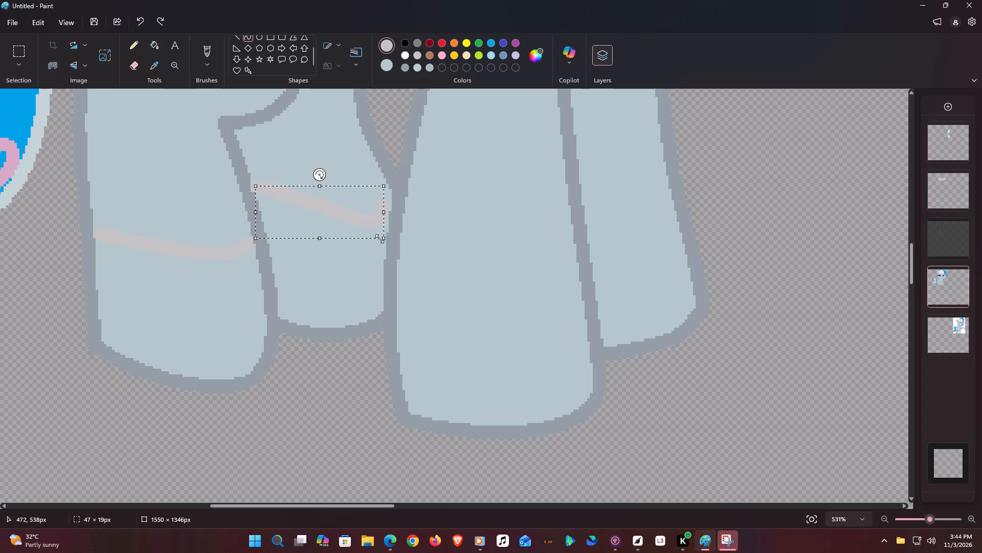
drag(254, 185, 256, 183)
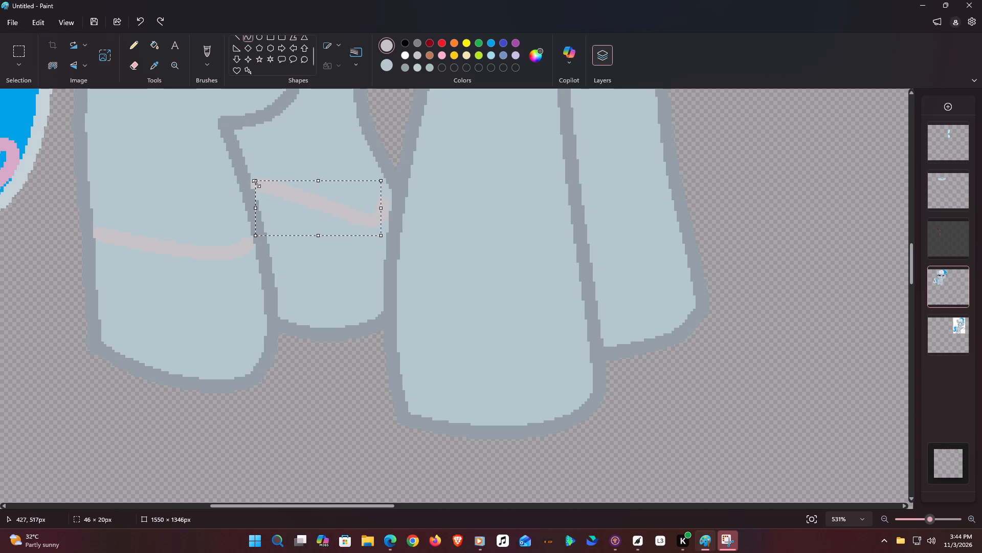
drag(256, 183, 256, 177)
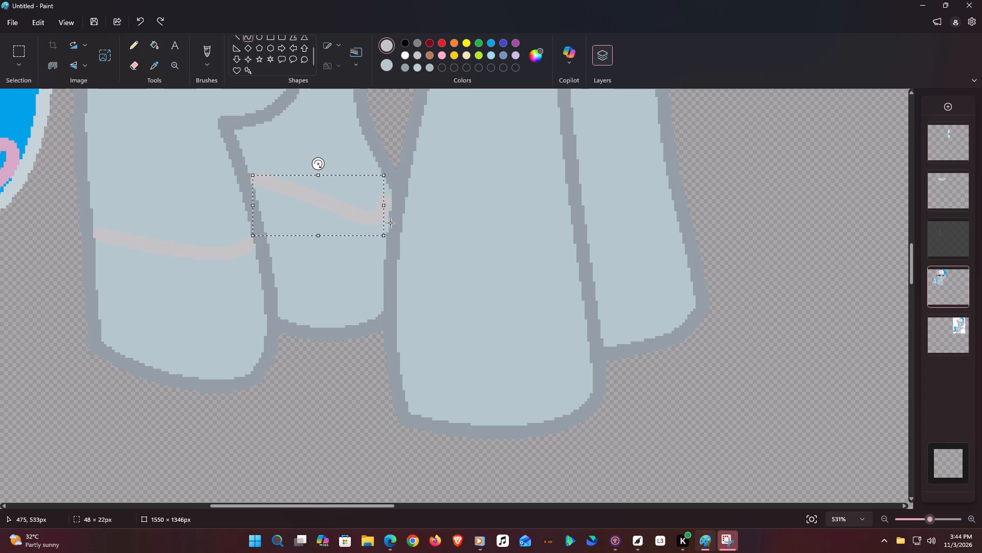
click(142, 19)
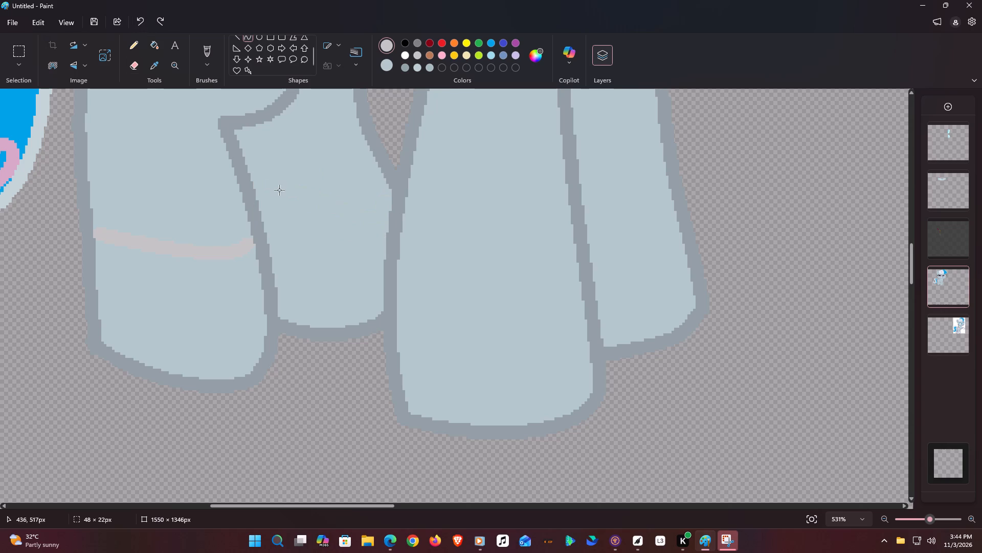
Draw a light grey, downward-bowed curve of about 47 × 18 px across the lower part of the far hind leg.
drag(257, 186, 391, 186)
drag(391, 186, 385, 208)
drag(348, 217, 368, 221)
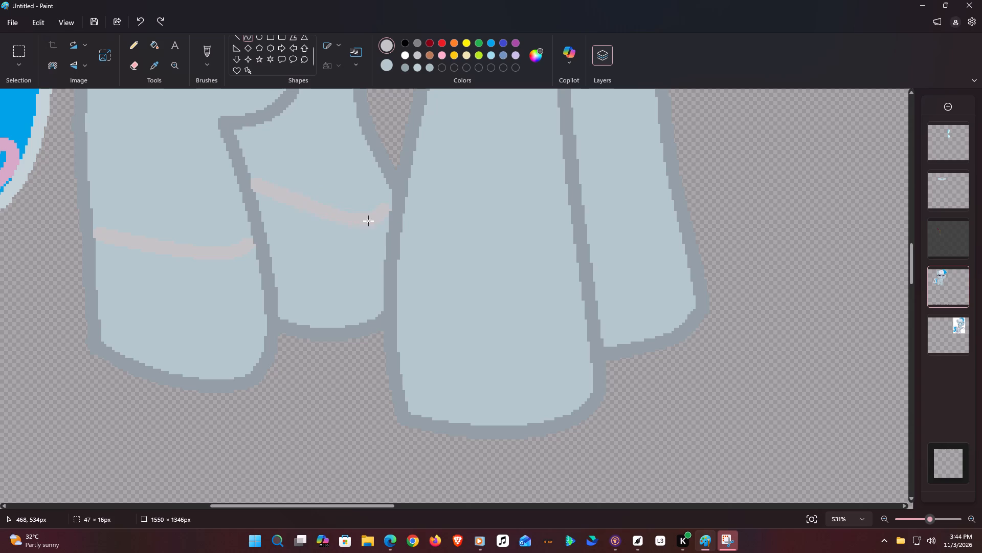
drag(368, 221, 367, 209)
drag(323, 202, 343, 220)
drag(343, 220, 343, 226)
drag(254, 183, 255, 182)
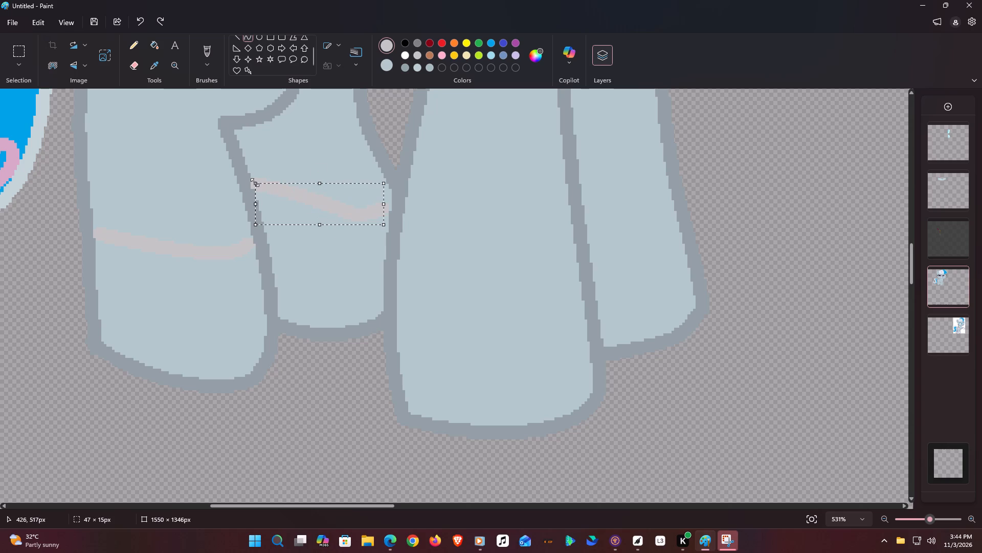
drag(255, 182, 259, 181)
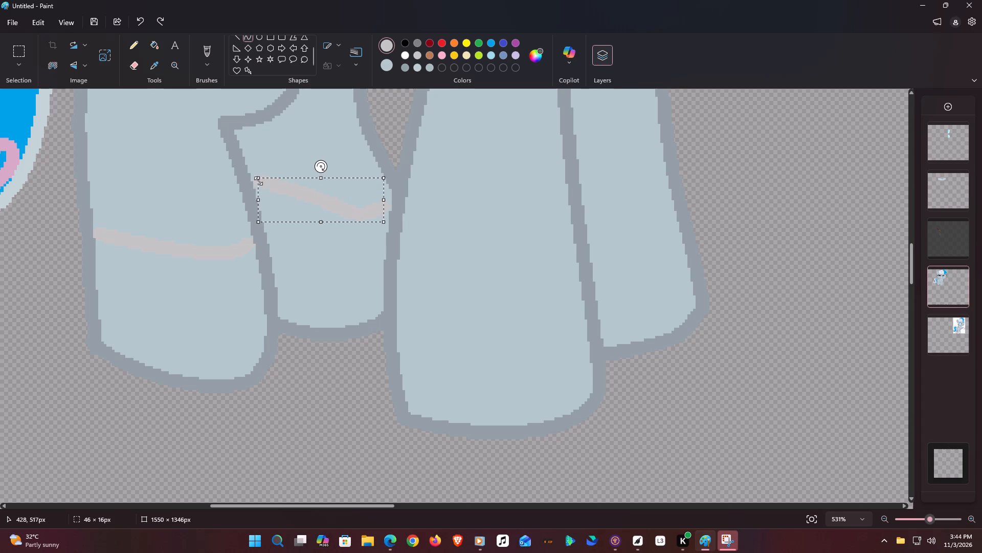
drag(389, 204, 385, 203)
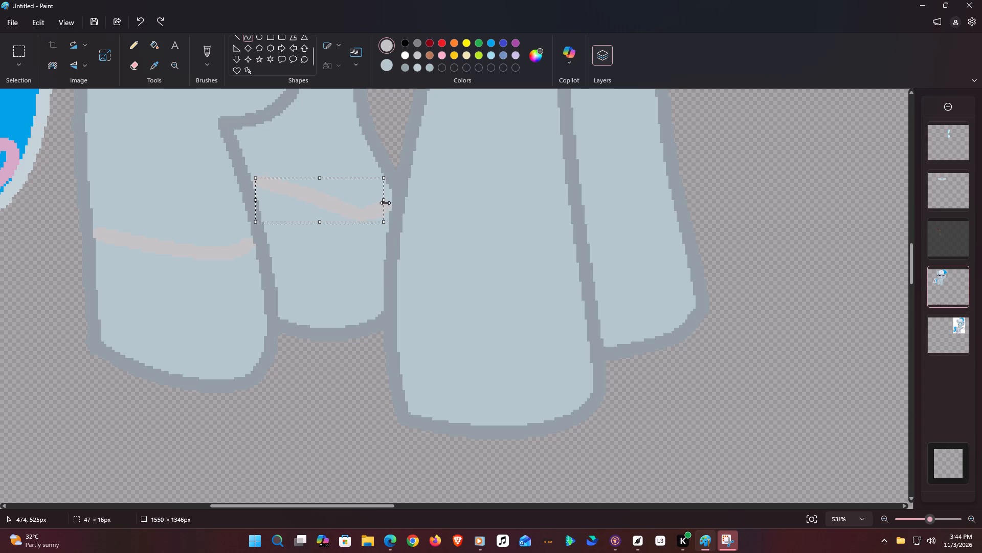
drag(385, 203, 386, 204)
drag(386, 204, 383, 203)
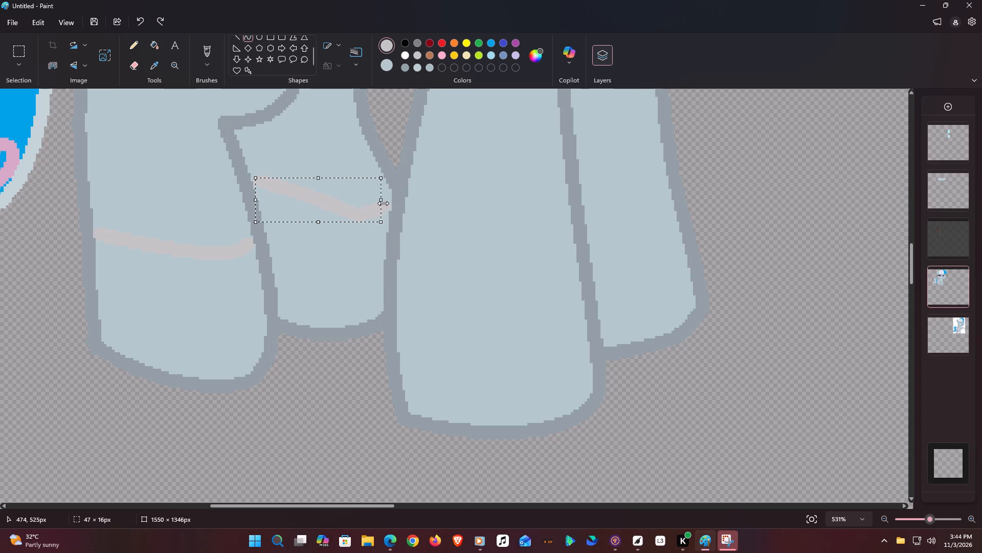
drag(383, 203, 384, 204)
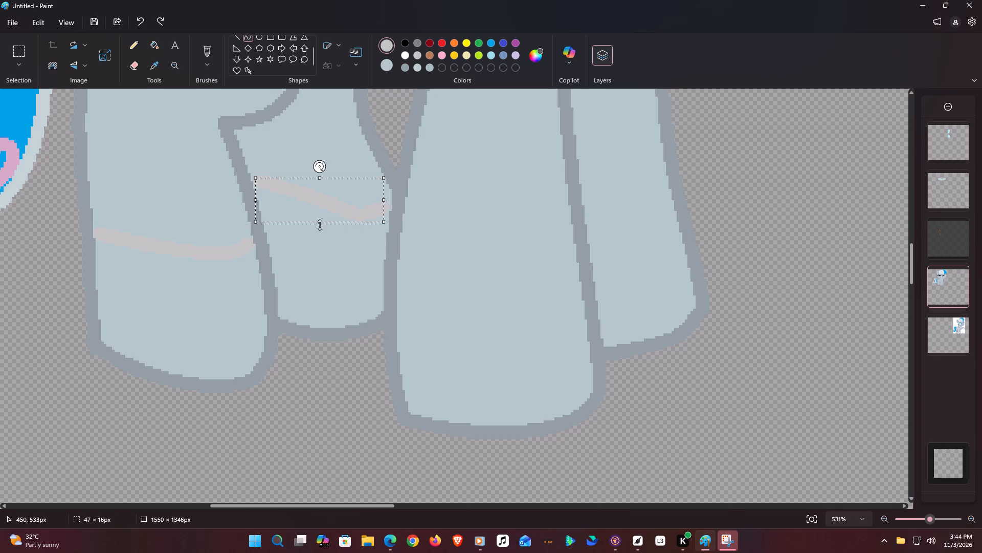
click(320, 225)
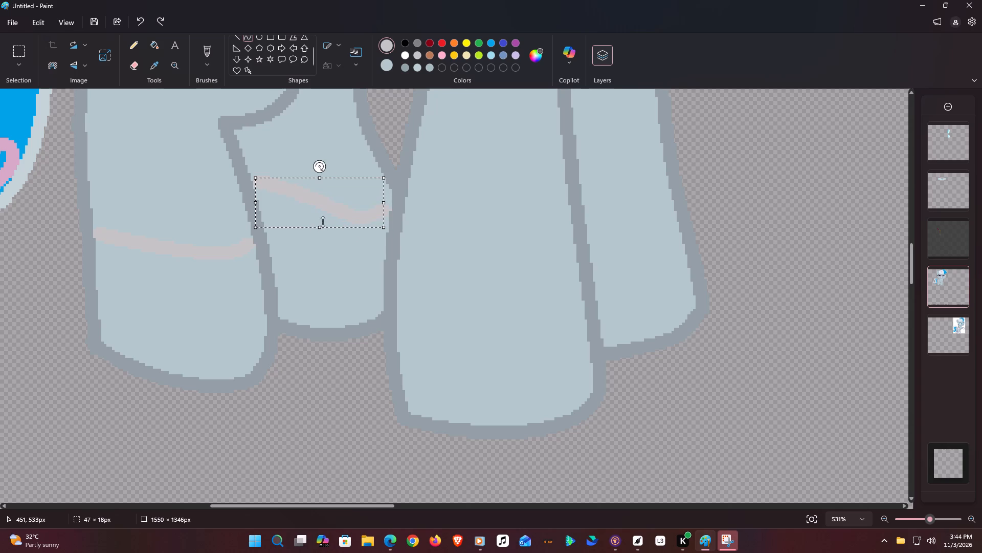
Fill the lower parts of both hind legs, beneath the light grey curves, with white.
click(154, 42)
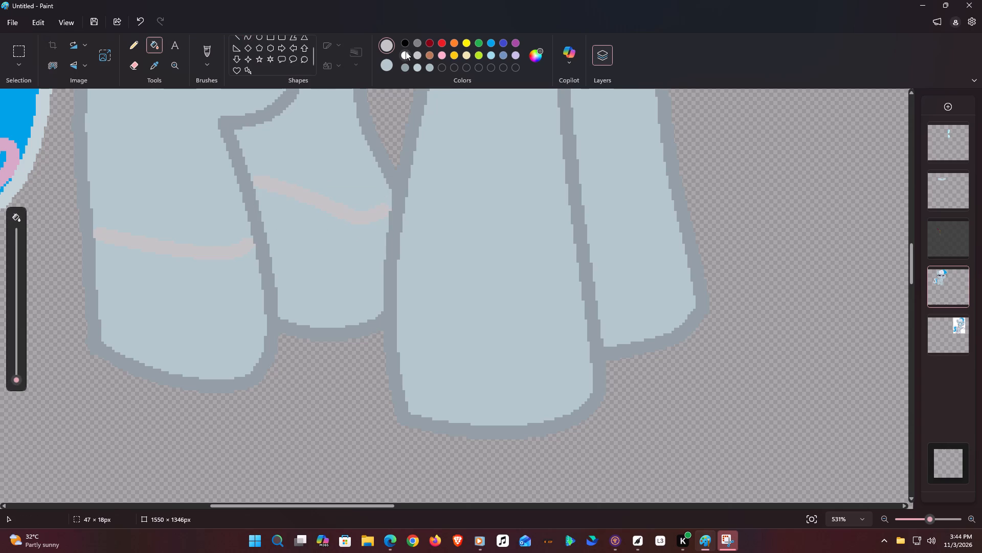
click(406, 51)
click(322, 285)
click(170, 304)
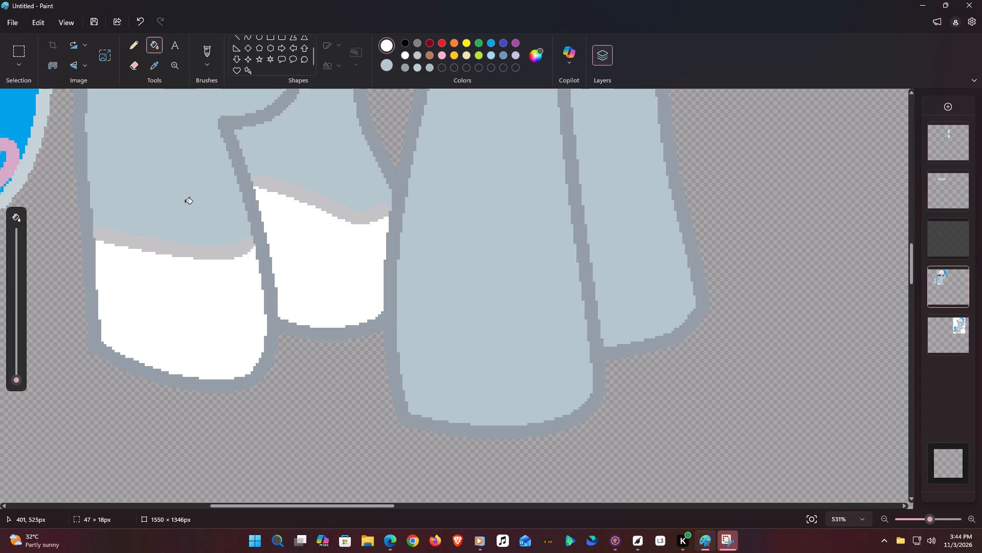
Draw a light grey, downward-bowed curve of about 61 × 17 px across the lower part of the near foreleg.
click(243, 35)
click(242, 35)
click(252, 36)
click(415, 40)
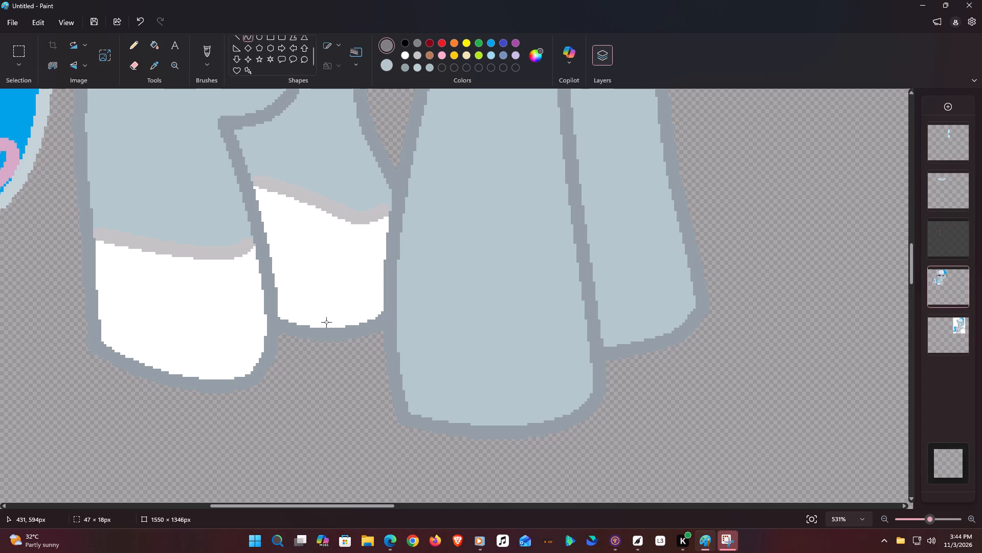
drag(406, 228, 570, 258)
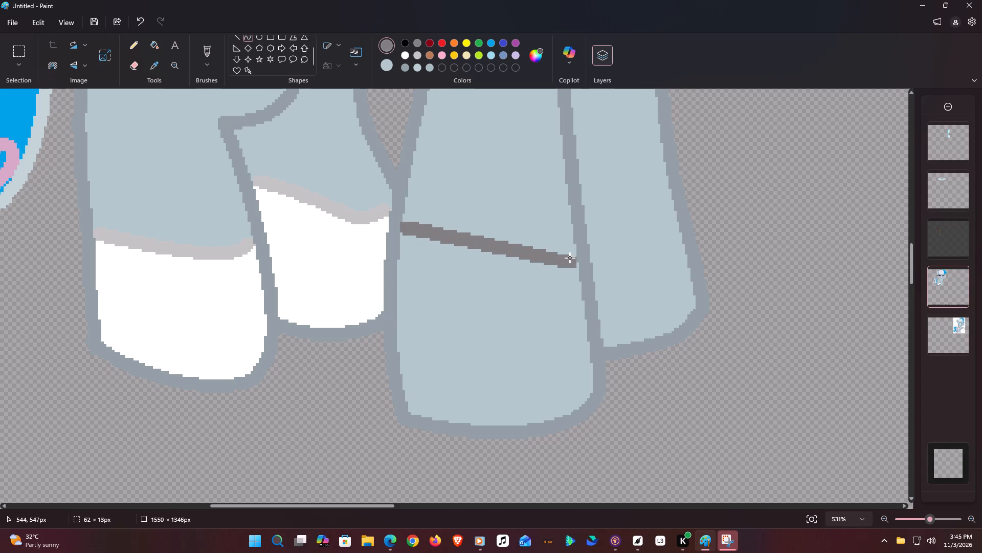
drag(570, 258, 571, 253)
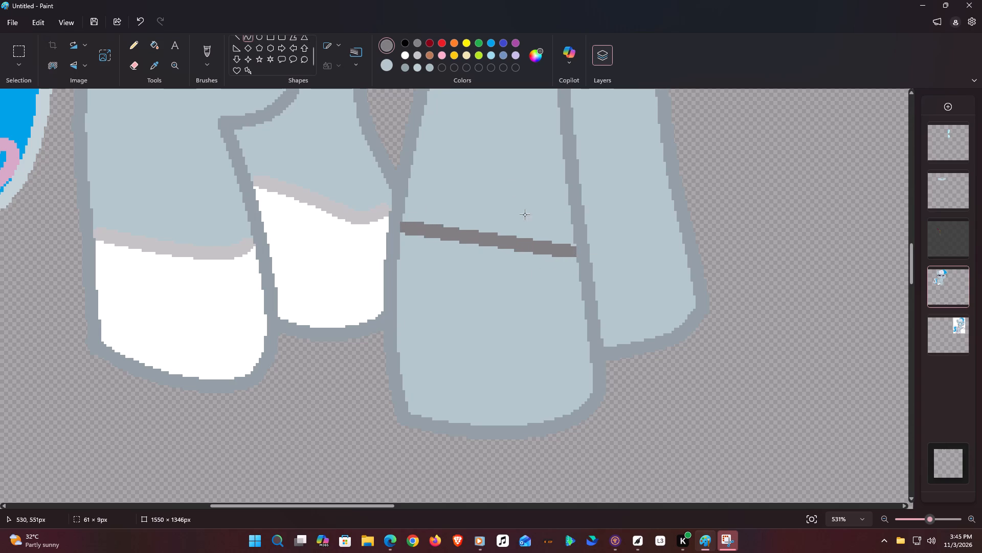
click(422, 52)
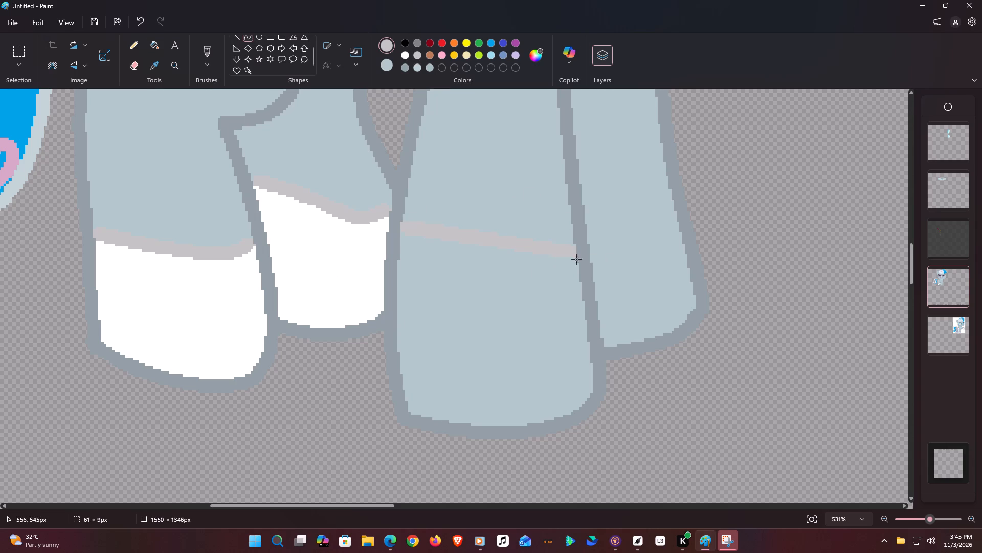
drag(551, 258, 563, 274)
drag(504, 264, 510, 269)
drag(510, 269, 557, 261)
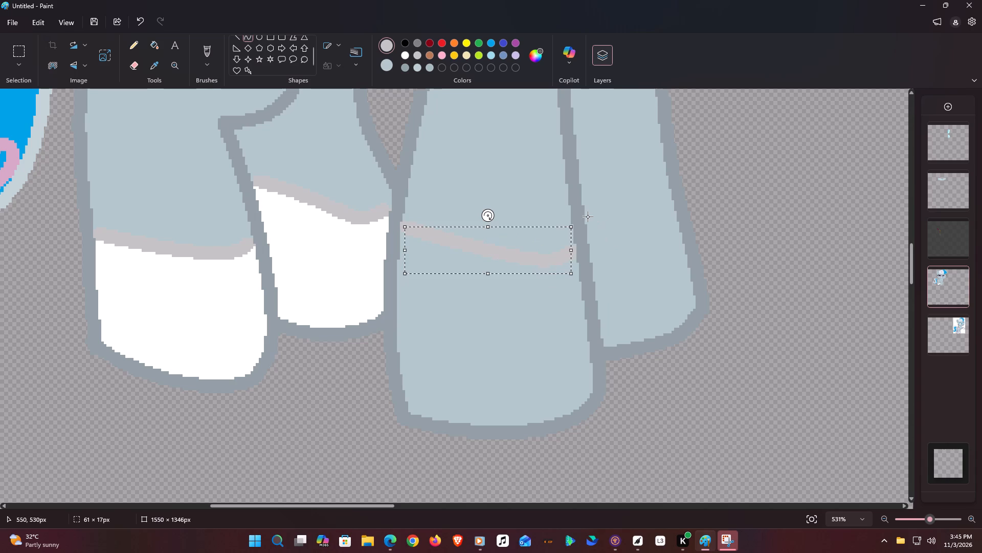
Draw a light grey, slightly sloping curve of about 32 × 7 px across the lower part of the far foreleg.
drag(588, 217, 675, 228)
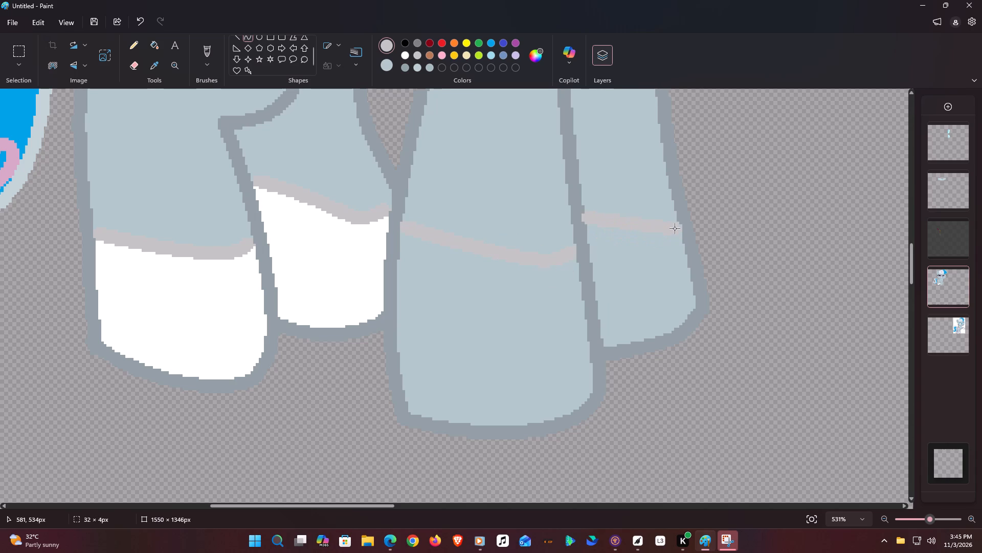
drag(675, 228, 672, 226)
drag(664, 226, 672, 229)
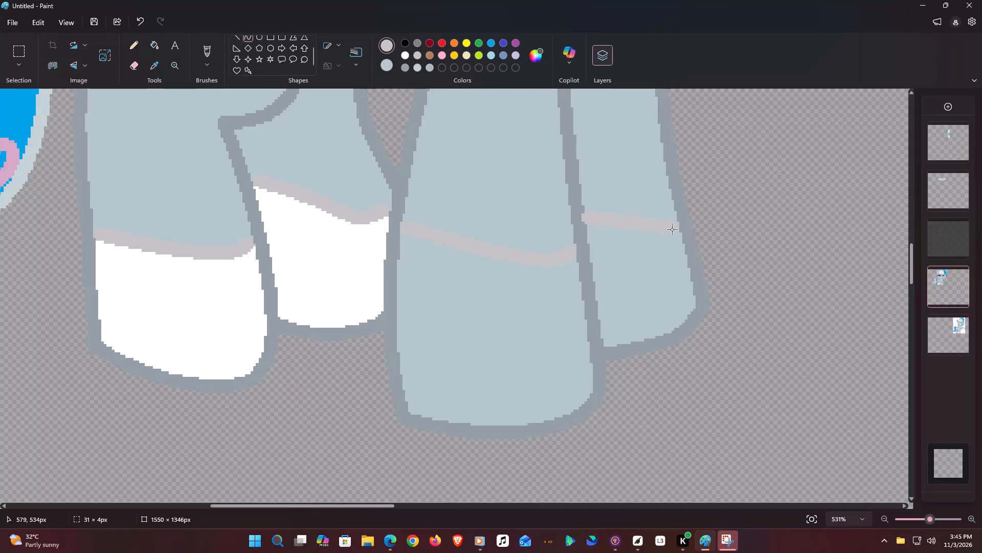
drag(672, 229, 676, 232)
drag(658, 234, 643, 231)
drag(643, 231, 670, 229)
click(670, 229)
drag(669, 229, 675, 233)
Fill the lower parts of both forelegs, beneath the light grey curves, with white.
click(149, 44)
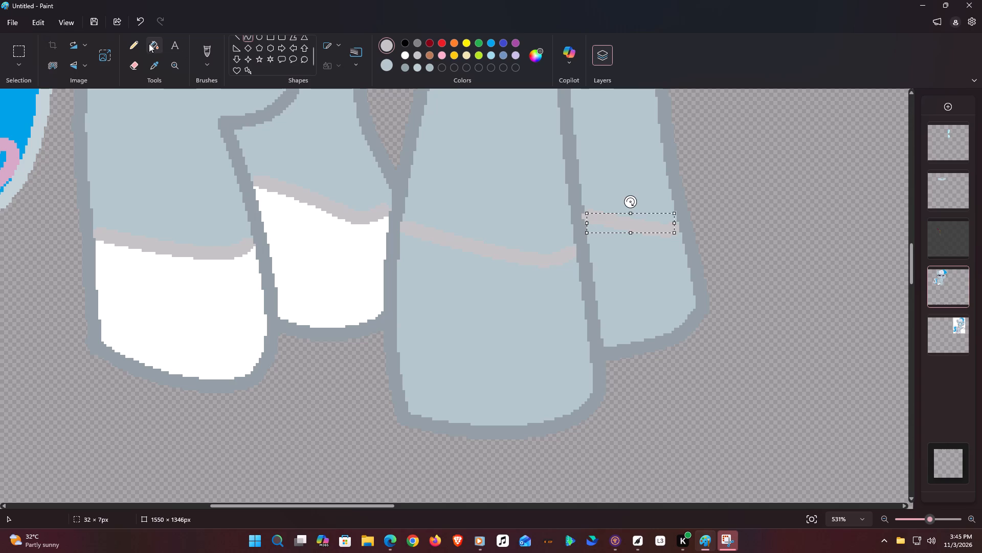
click(409, 52)
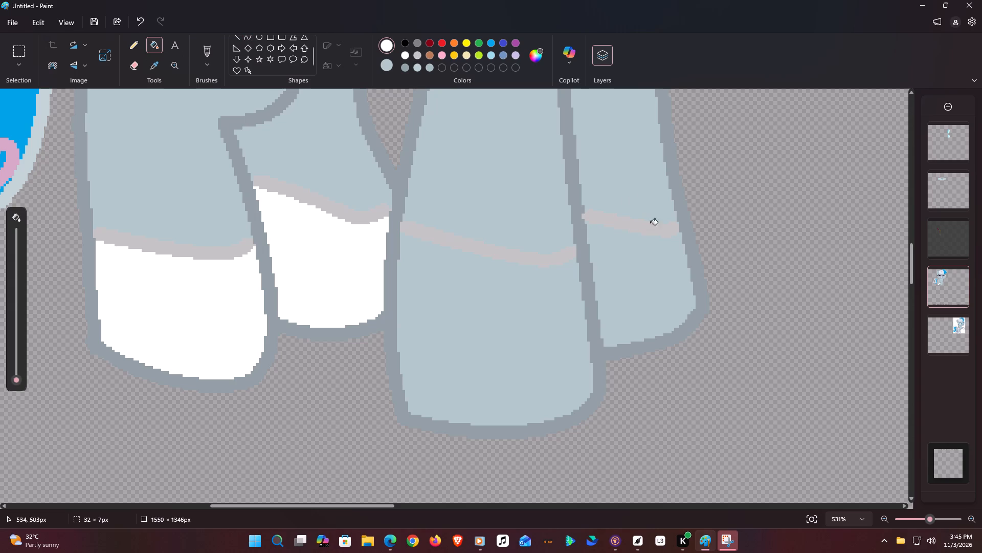
click(646, 264)
click(501, 315)
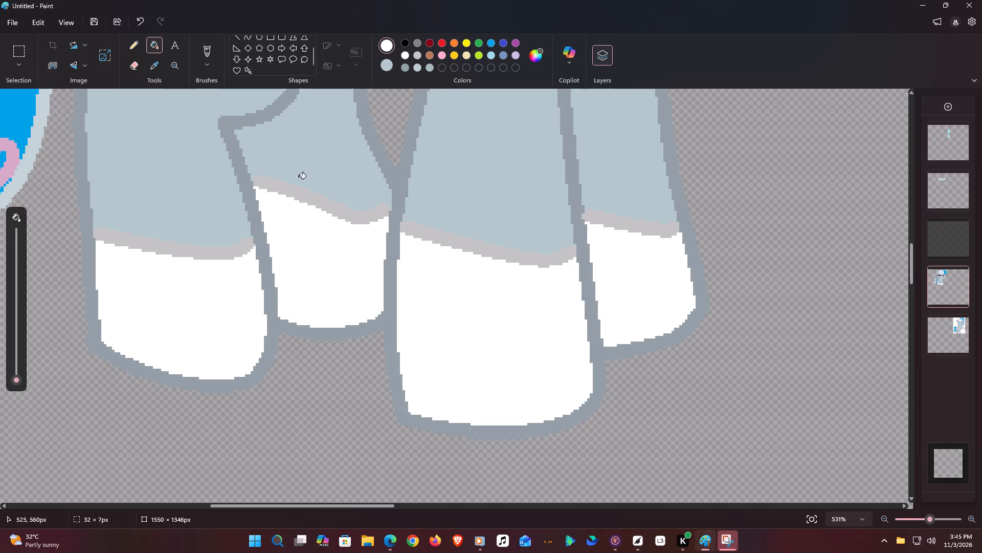
Sample the pink from the small hearts beside the spoon mark on the flank and select the heart shape.
click(151, 61)
scroll(391, 221, up, 4)
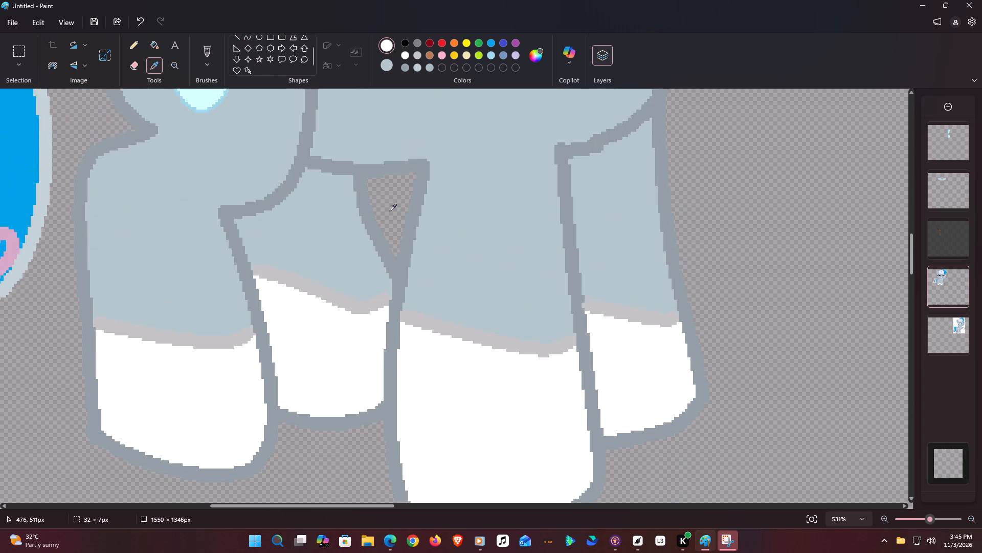
scroll(388, 211, up, 2)
click(247, 279)
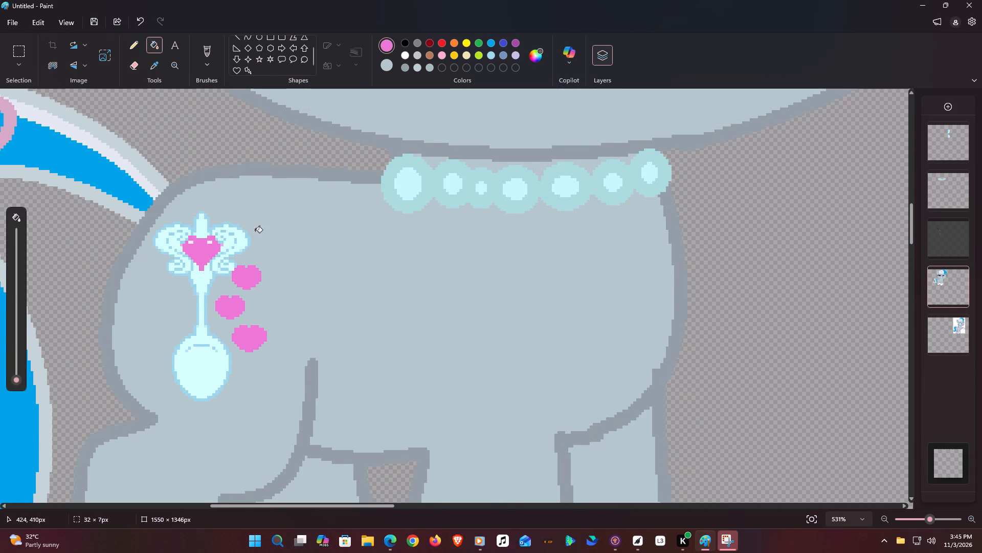
click(236, 72)
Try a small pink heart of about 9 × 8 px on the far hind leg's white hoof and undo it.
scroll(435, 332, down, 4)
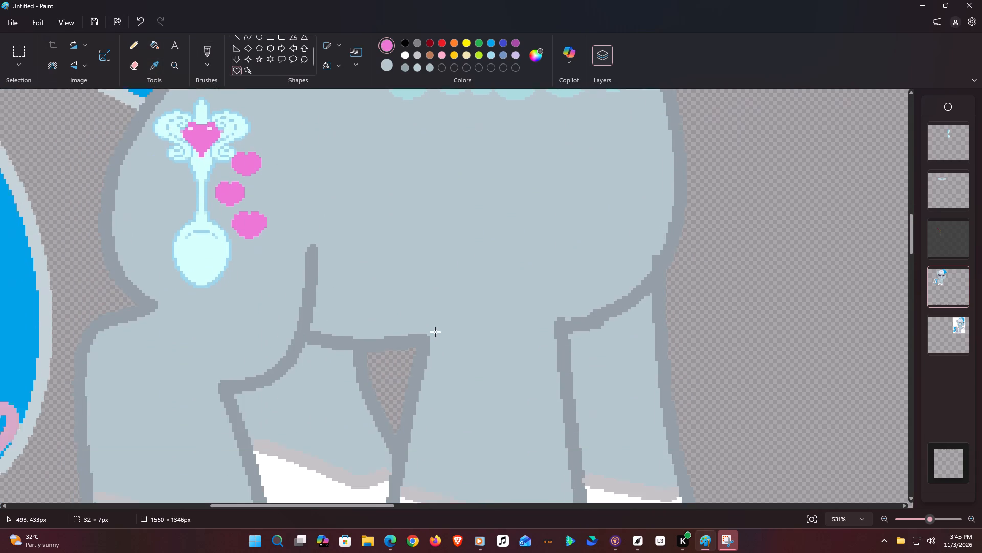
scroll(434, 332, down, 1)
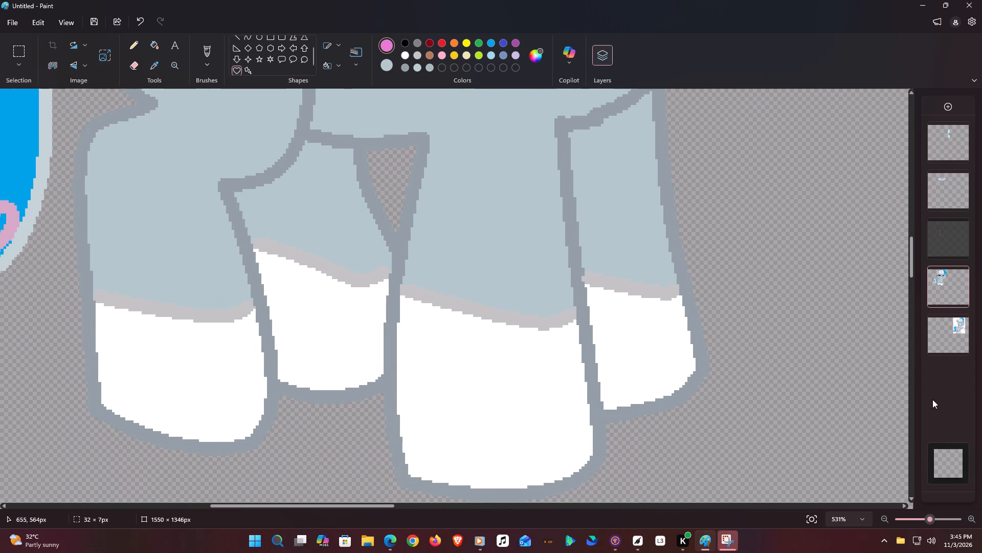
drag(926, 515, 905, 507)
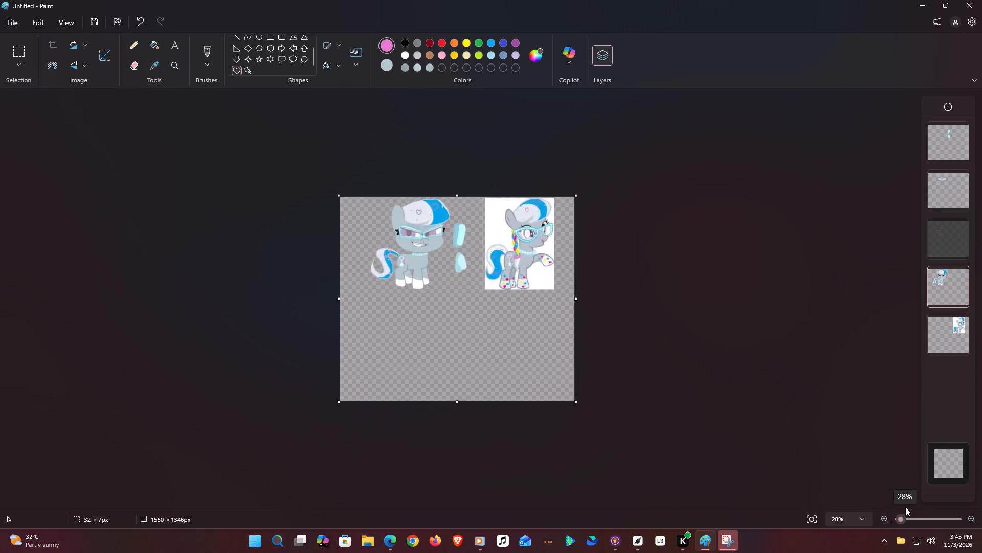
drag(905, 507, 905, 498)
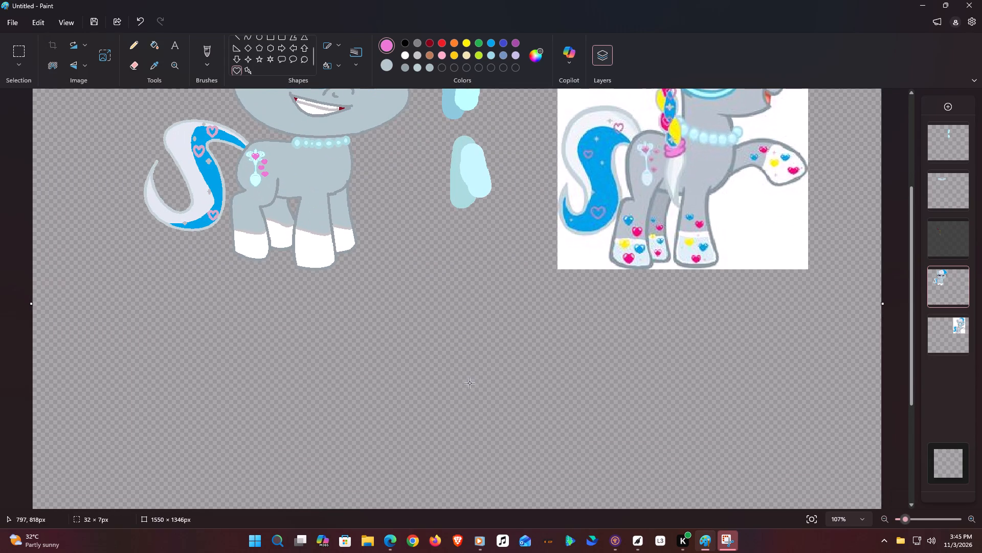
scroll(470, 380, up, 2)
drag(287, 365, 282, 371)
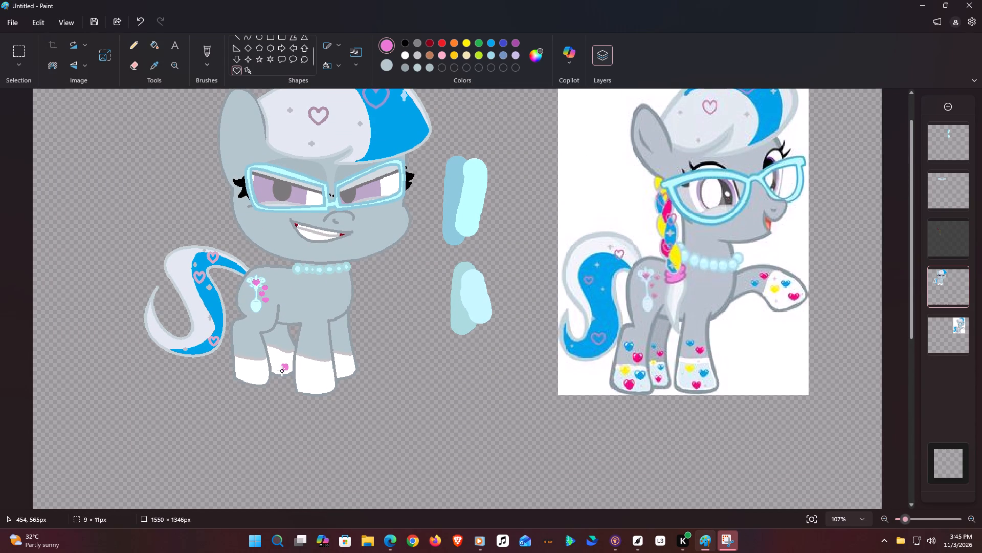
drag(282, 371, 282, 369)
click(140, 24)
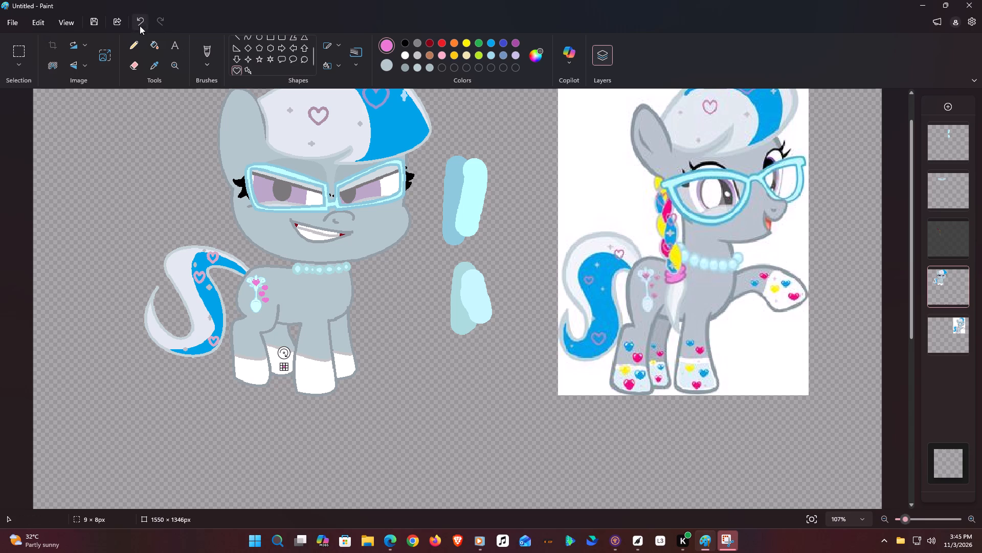
Add a new layer directly above the pony drawing's layer.
click(945, 113)
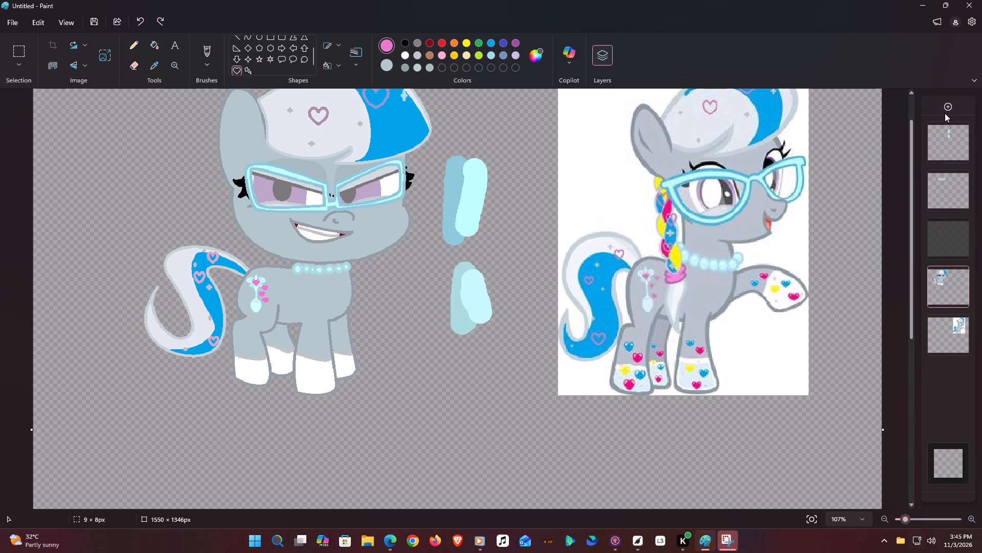
click(942, 106)
click(945, 108)
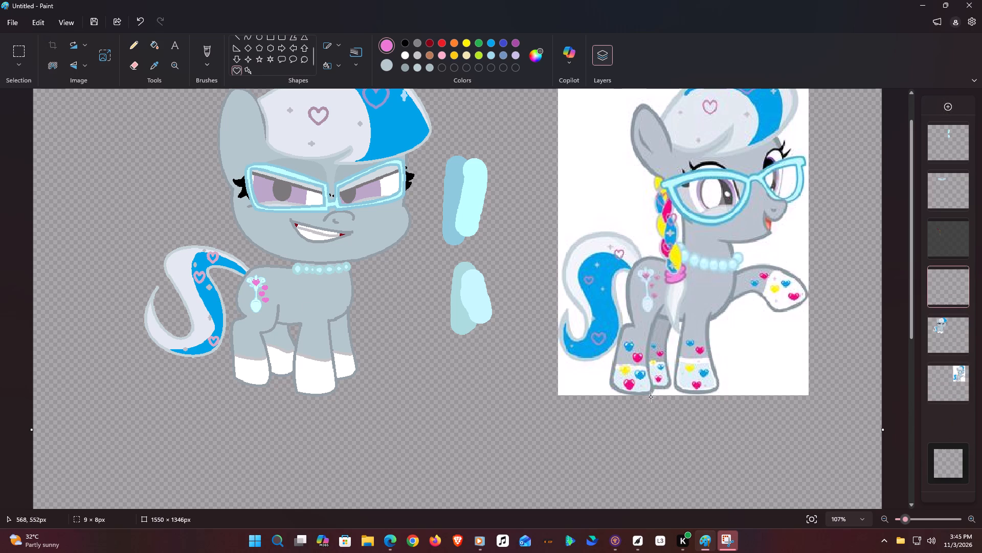
Draw two pink heart outlines on the near foreleg: about 22 × 18 px on the white hoof and about 15 × 15 px above the grey line.
drag(906, 521, 922, 517)
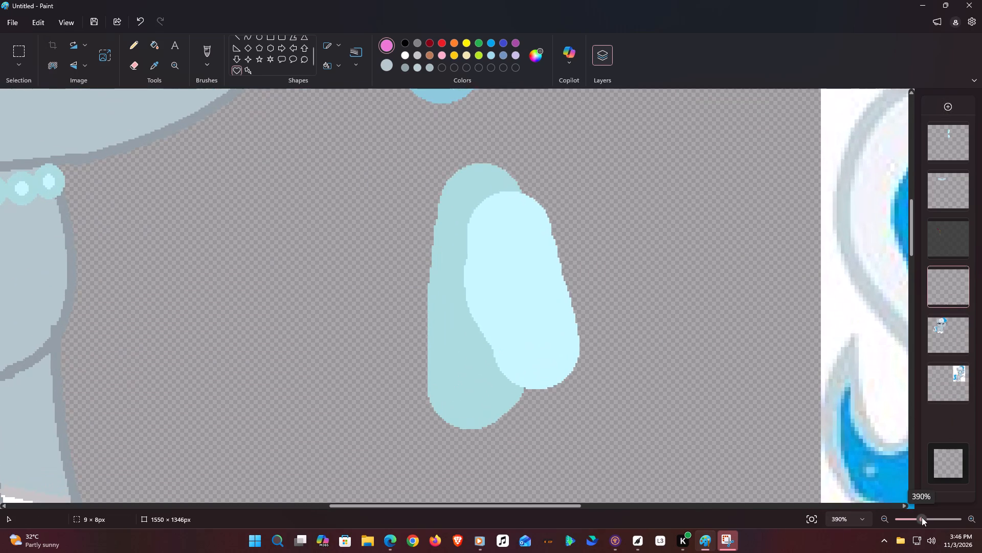
drag(922, 517, 908, 513)
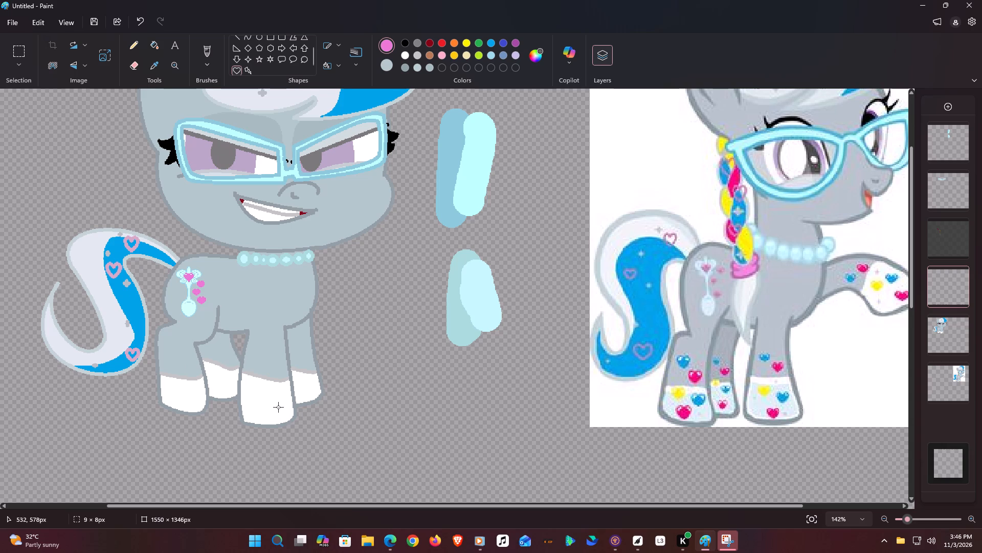
drag(277, 407, 267, 417)
drag(267, 417, 272, 410)
drag(271, 412, 270, 414)
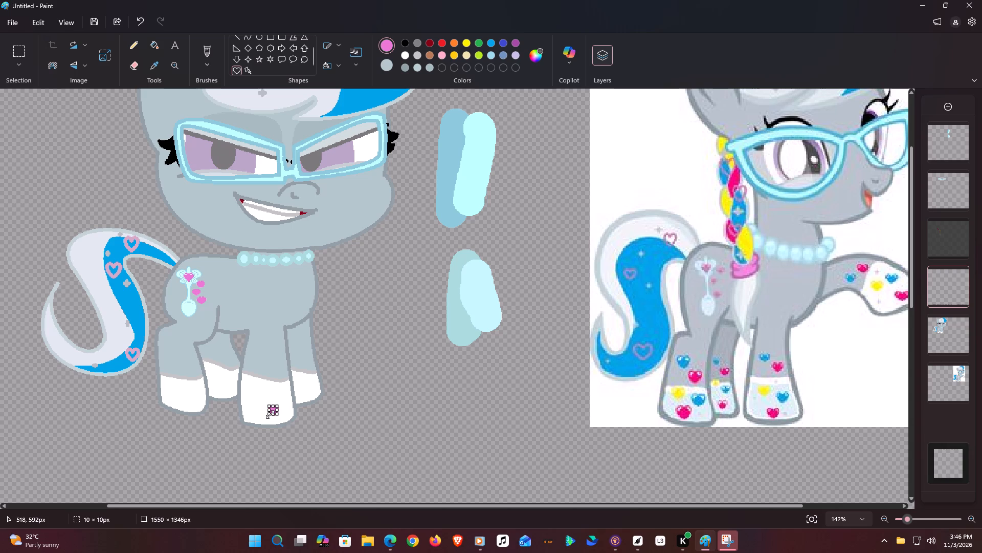
drag(270, 414, 261, 420)
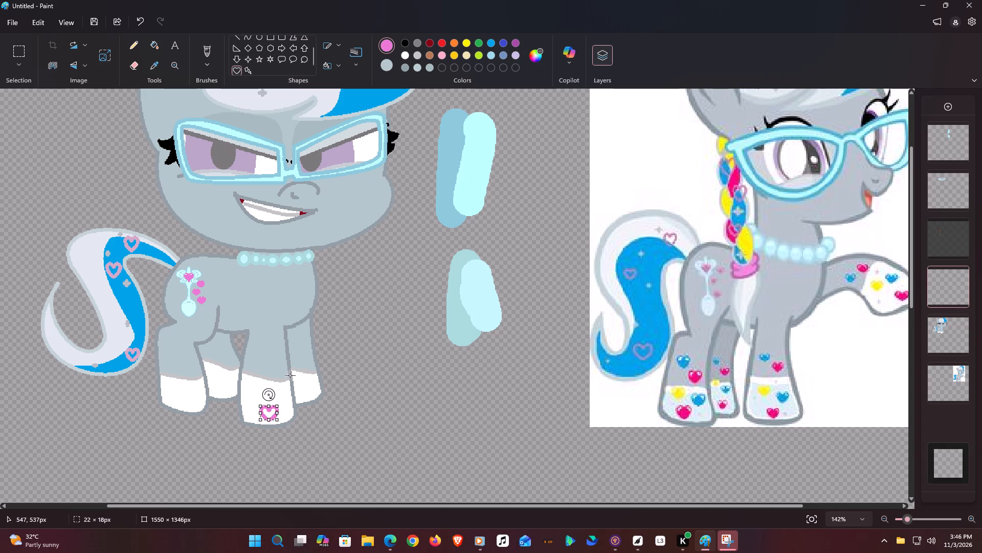
drag(281, 363, 270, 373)
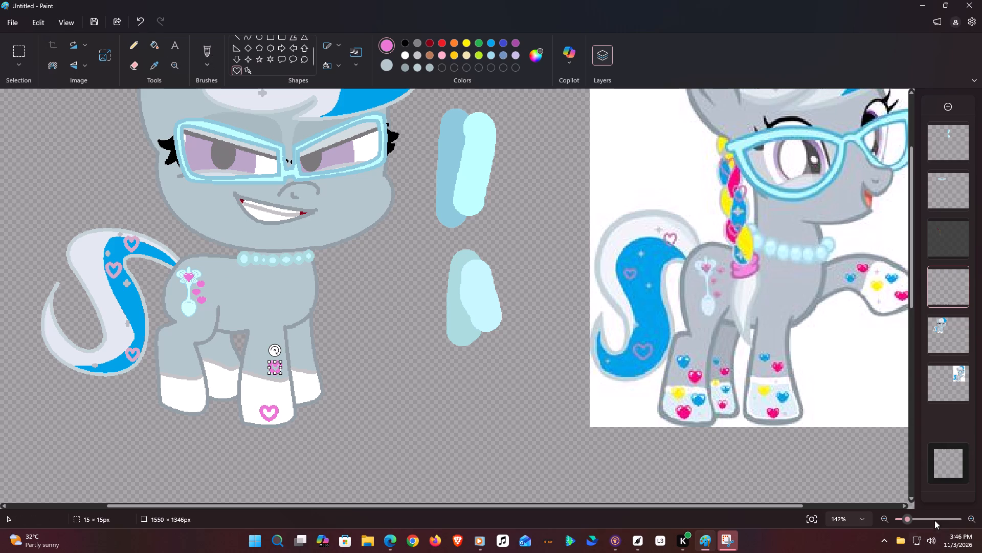
Fill the insides of both heart outlines on the near foreleg with the same pink.
drag(931, 521, 920, 510)
drag(498, 503, 365, 512)
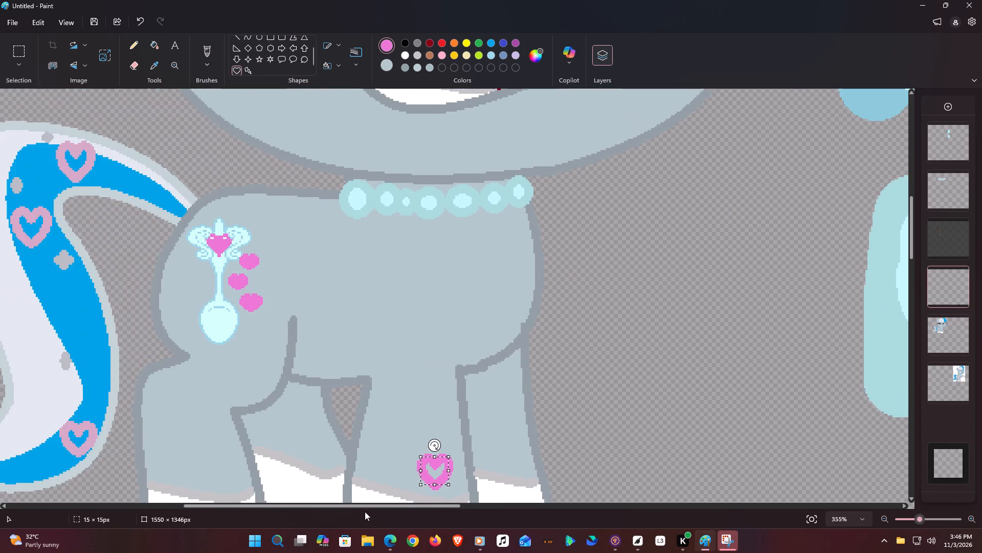
drag(365, 512, 357, 512)
scroll(397, 265, down, 3)
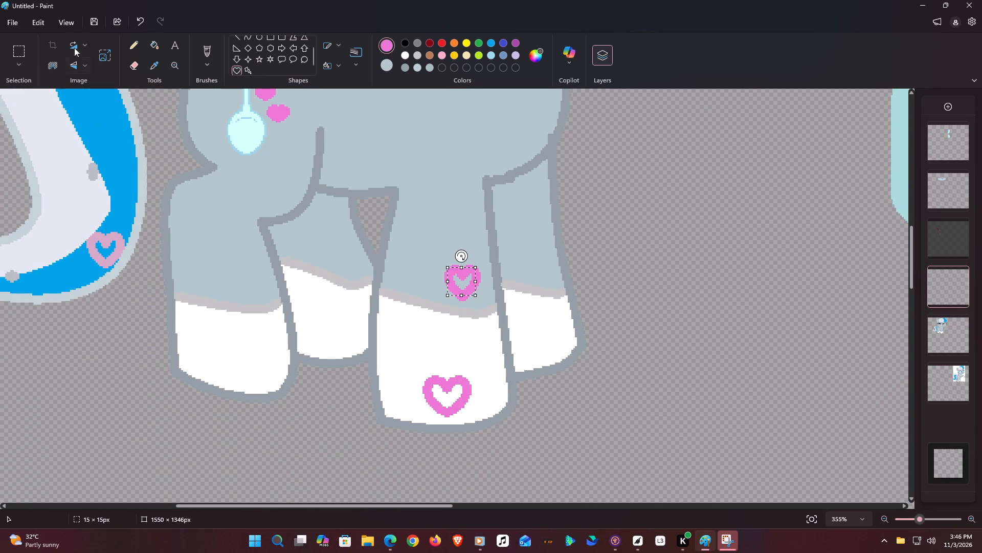
click(152, 42)
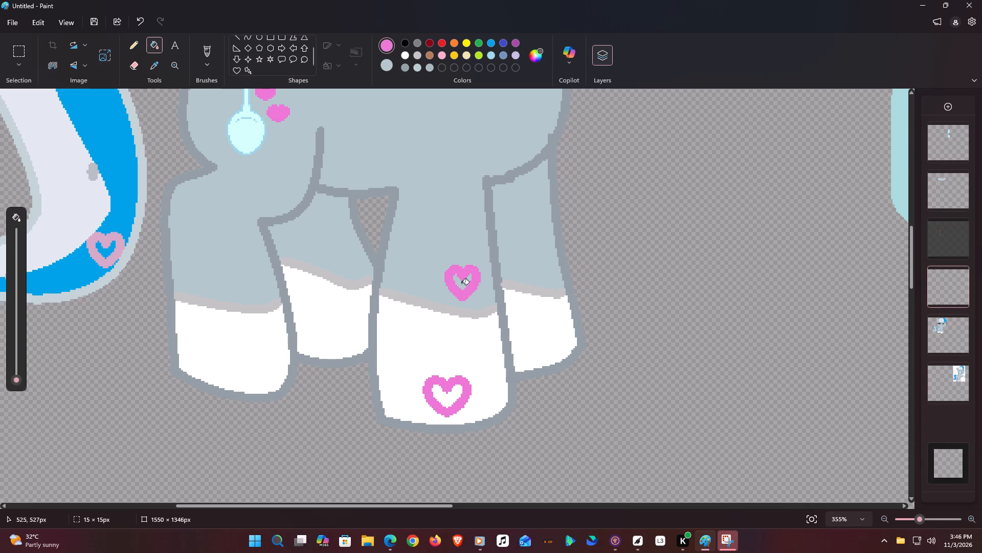
click(462, 286)
click(459, 397)
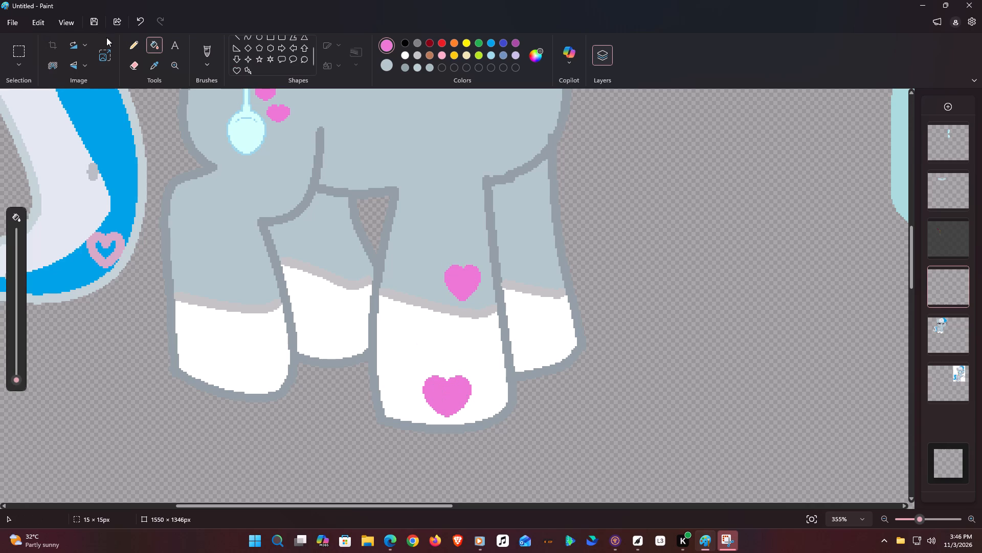
Draw a heart outline of about 14 × 13 px in the tail's blue on the near forehoof, between the two pink hearts.
click(153, 68)
click(103, 137)
click(239, 71)
drag(422, 505, 589, 475)
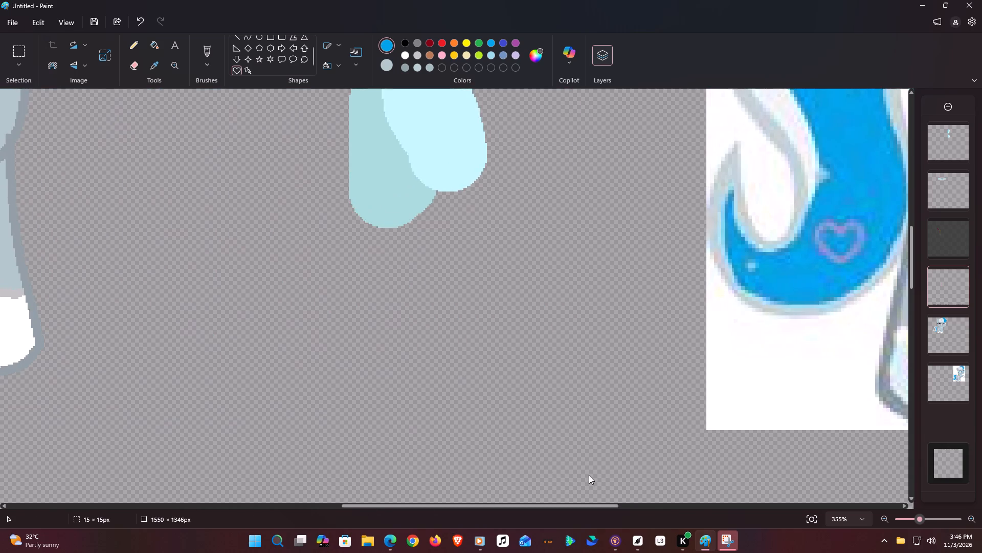
drag(589, 475, 630, 467)
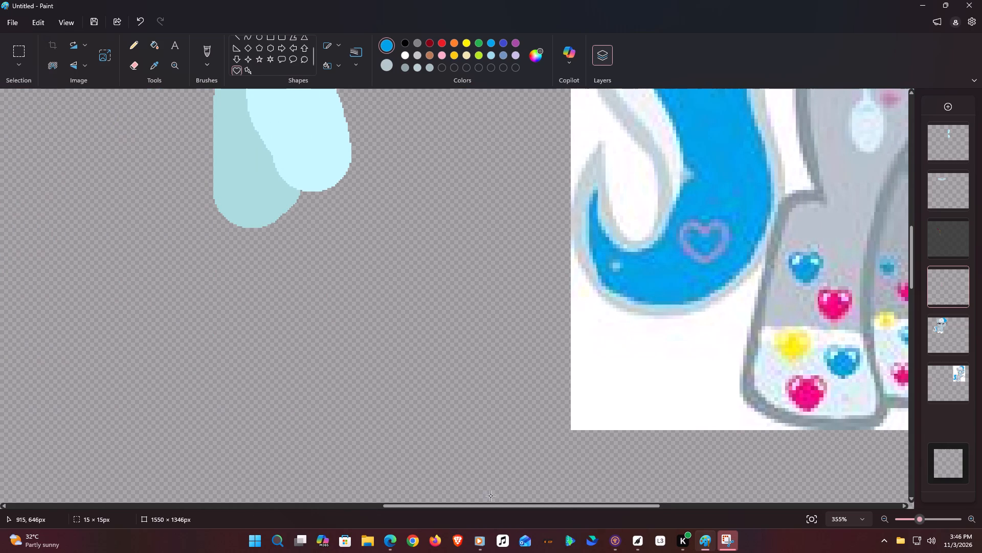
drag(475, 505, 280, 520)
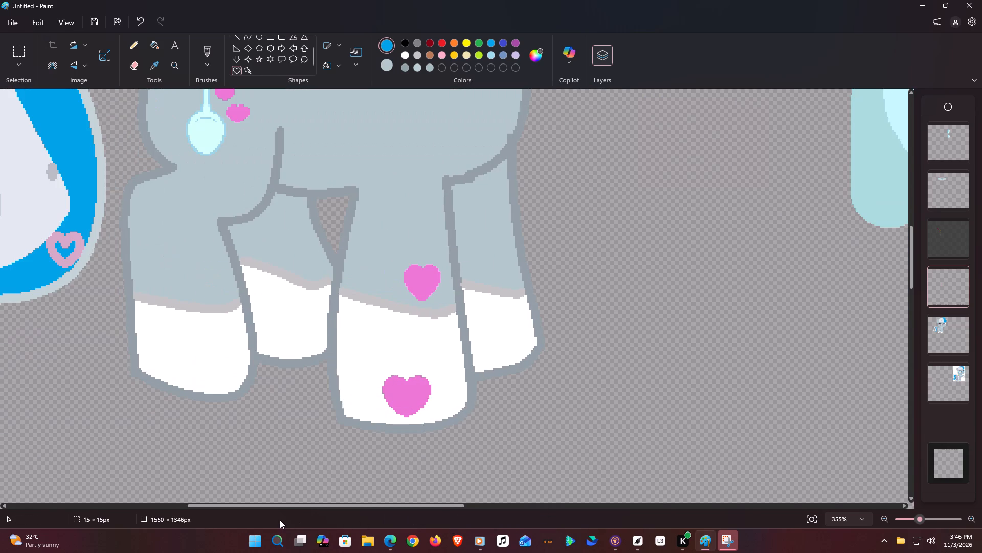
drag(280, 520, 285, 512)
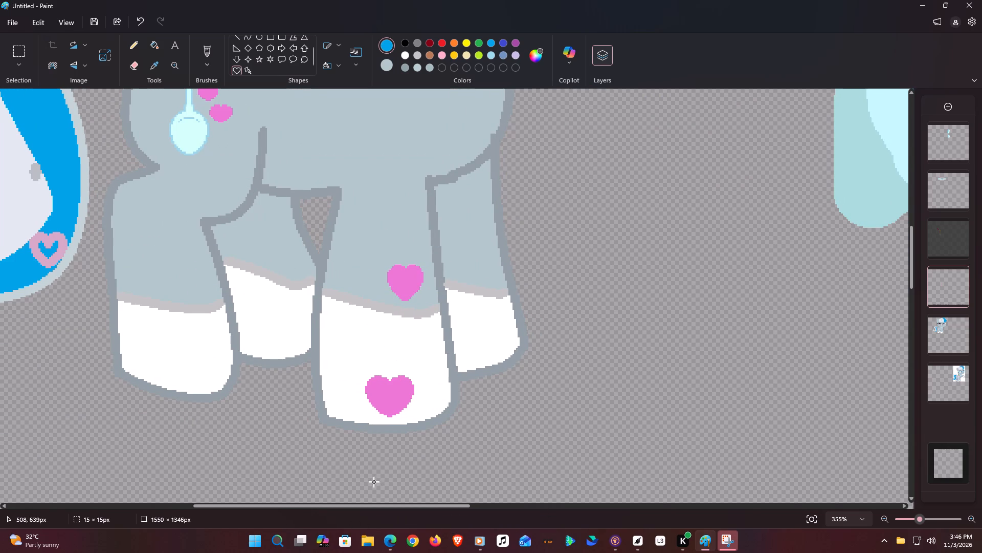
drag(359, 503, 443, 538)
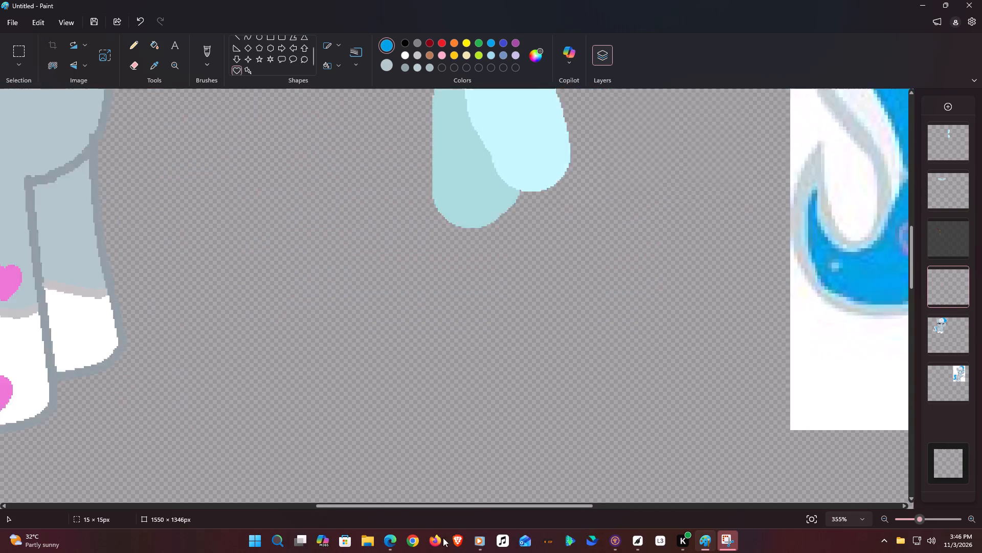
drag(443, 538, 355, 515)
drag(438, 335, 424, 357)
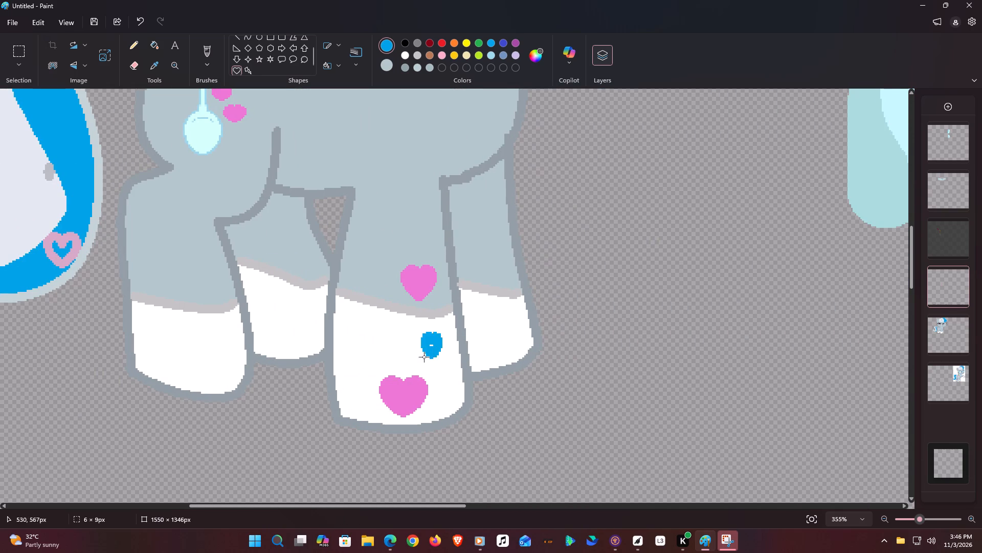
drag(424, 357, 412, 359)
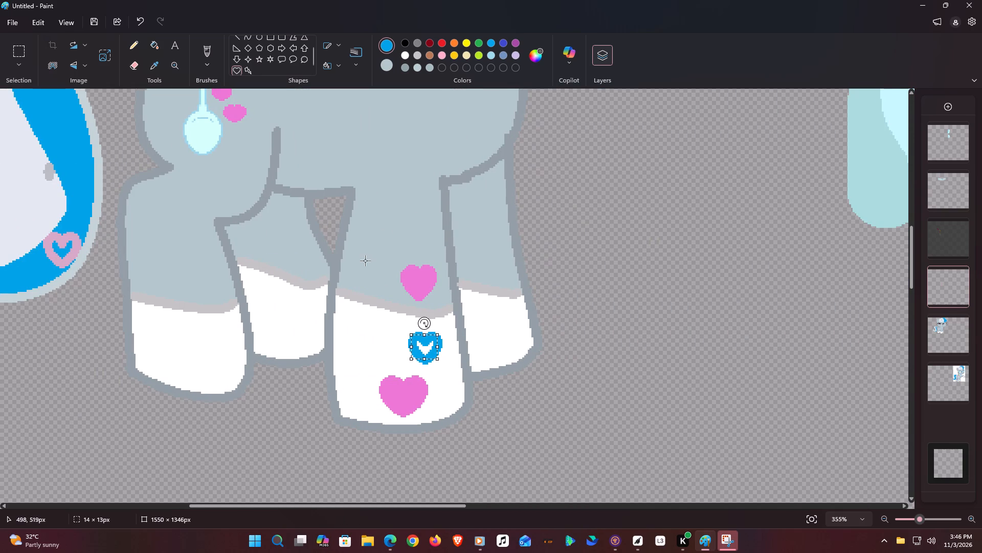
Draw a heart outline of about 15 × 15 px in the same blue on the grey part of the near foreleg, above the pink heart.
drag(398, 503, 566, 504)
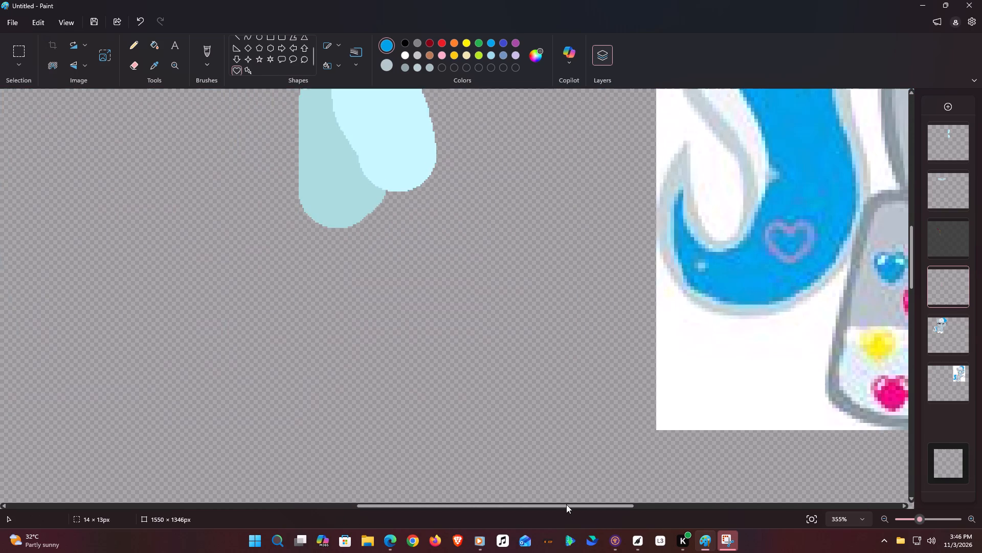
drag(566, 504, 398, 531)
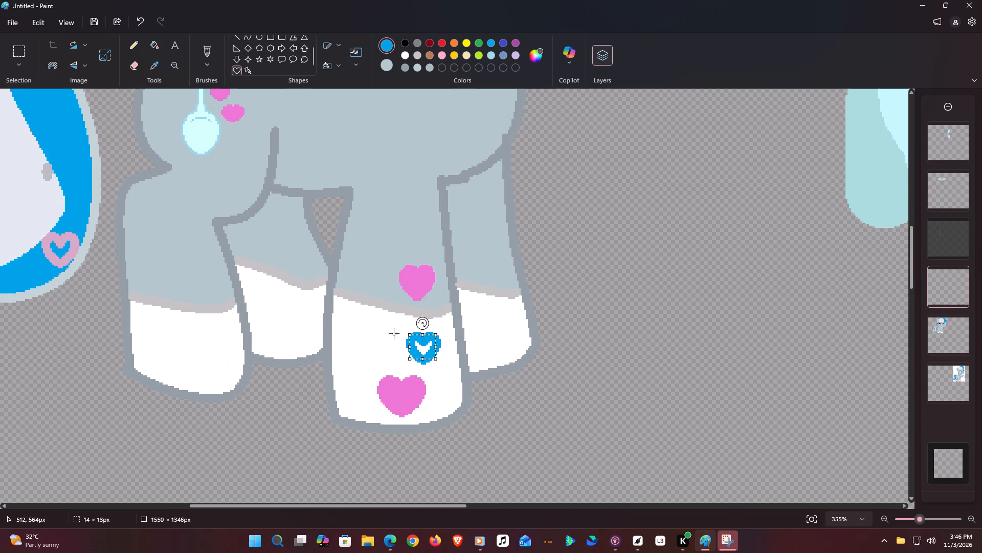
drag(381, 232, 354, 260)
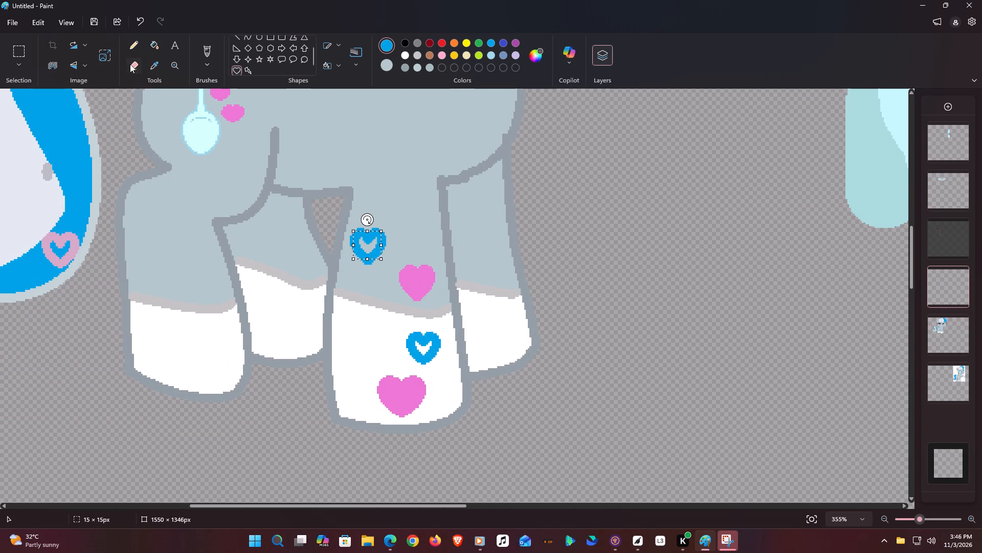
Fill the insides of both blue heart outlines on the near foreleg with the same blue.
click(158, 41)
click(368, 246)
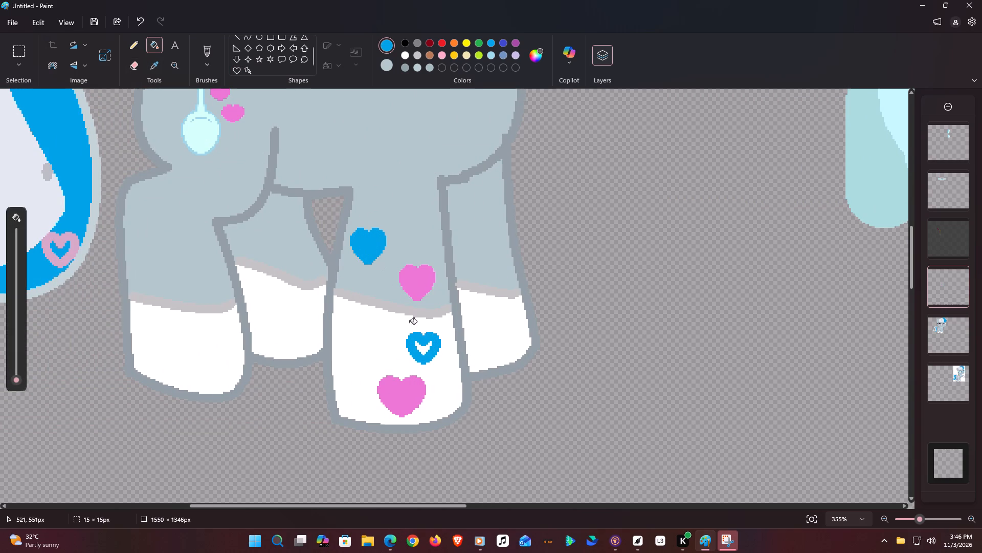
click(420, 351)
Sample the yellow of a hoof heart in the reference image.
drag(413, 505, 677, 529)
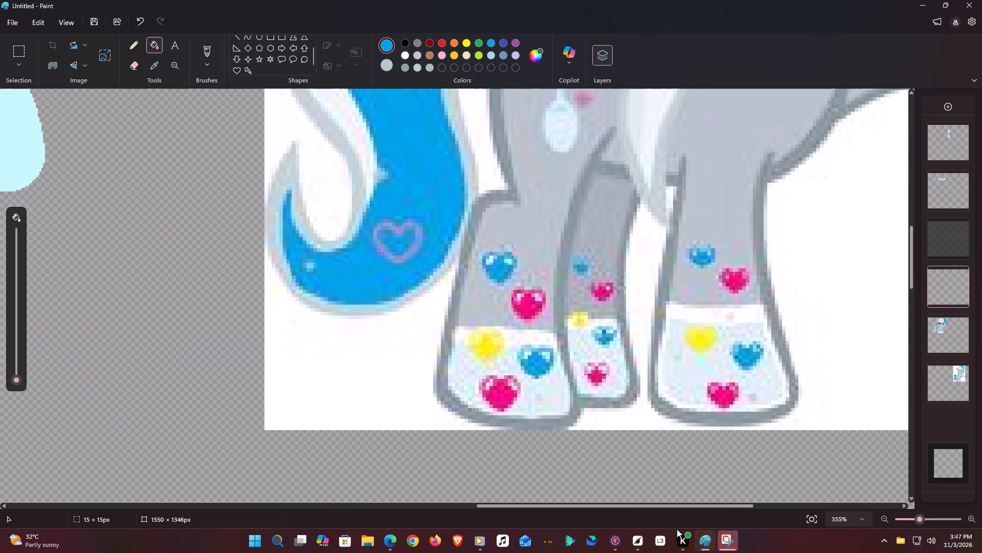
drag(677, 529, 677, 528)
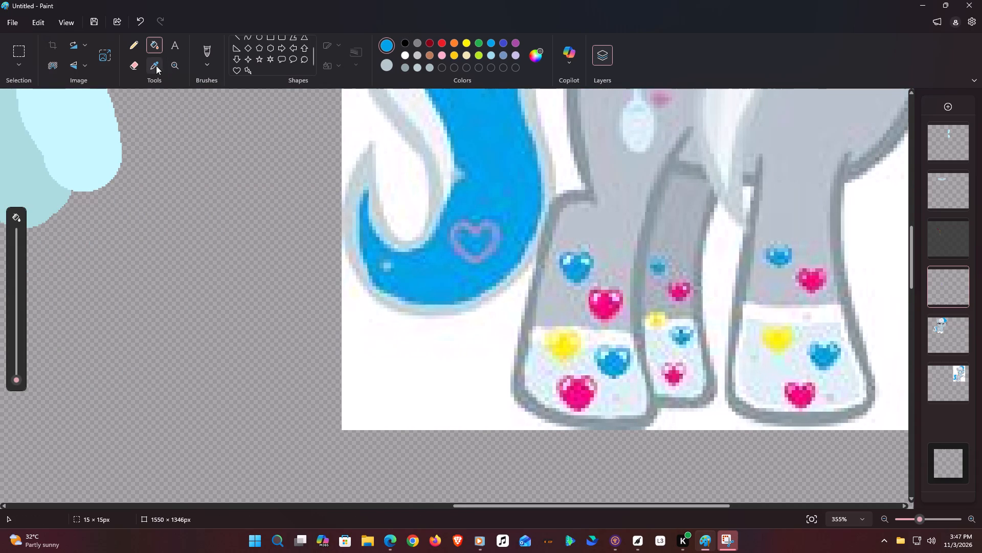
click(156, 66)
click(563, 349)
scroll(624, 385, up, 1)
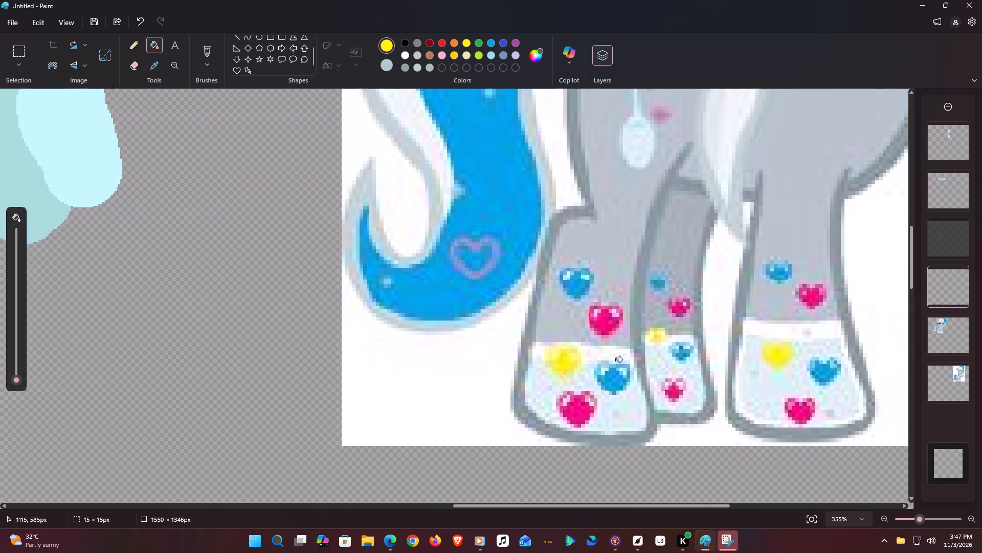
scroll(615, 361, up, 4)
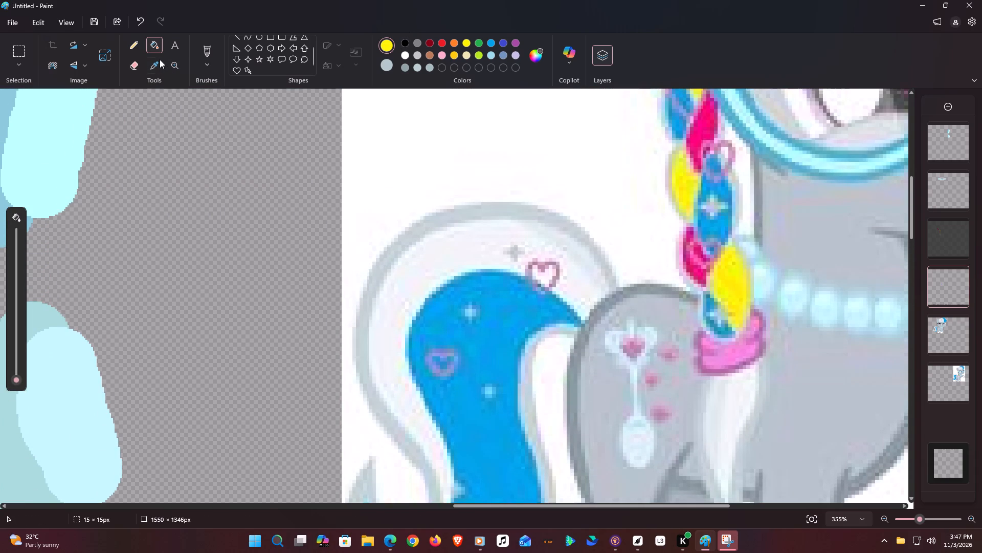
Show the hidden braid layer, sample the yellow from the pony's braid, and hide that layer again.
click(156, 61)
drag(520, 503, 286, 492)
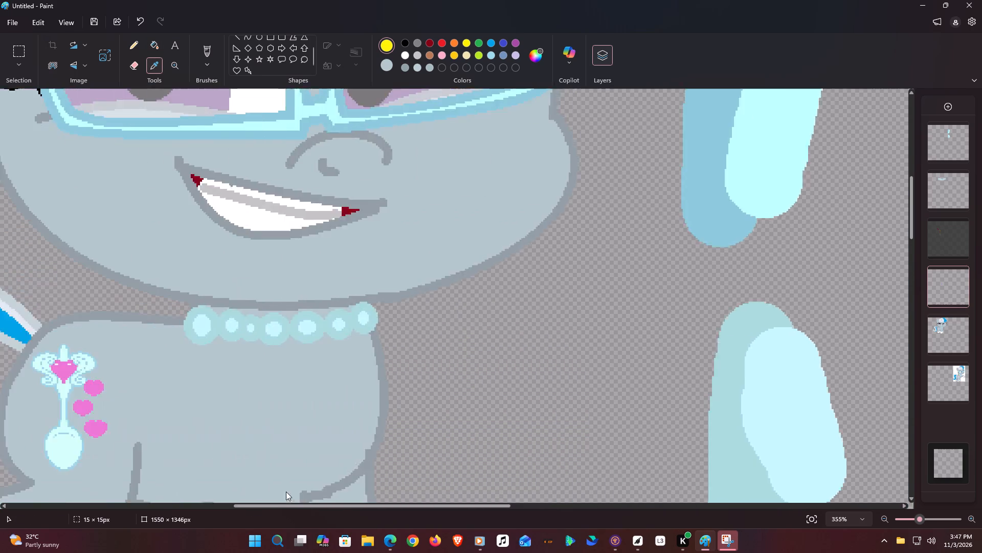
drag(286, 492, 186, 494)
scroll(466, 373, up, 4)
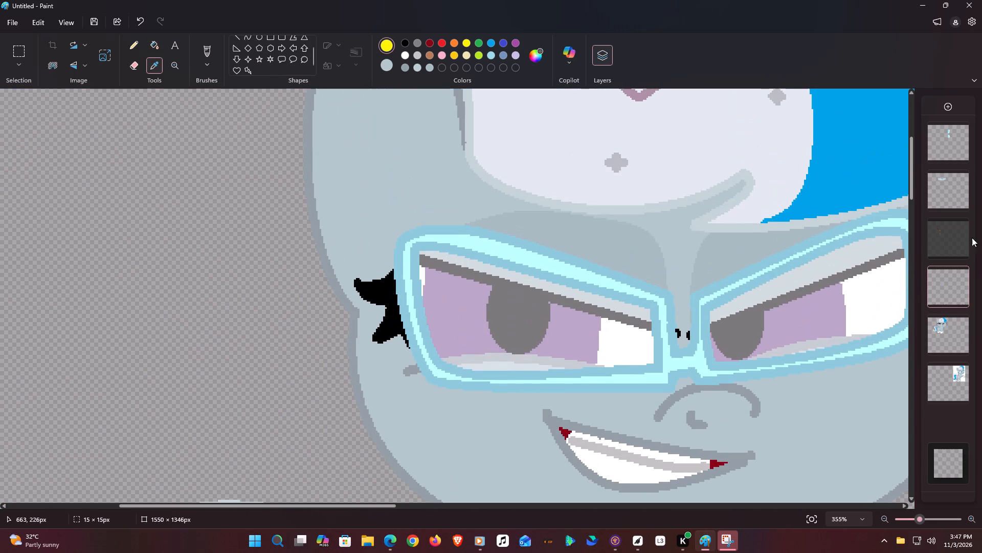
click(954, 272)
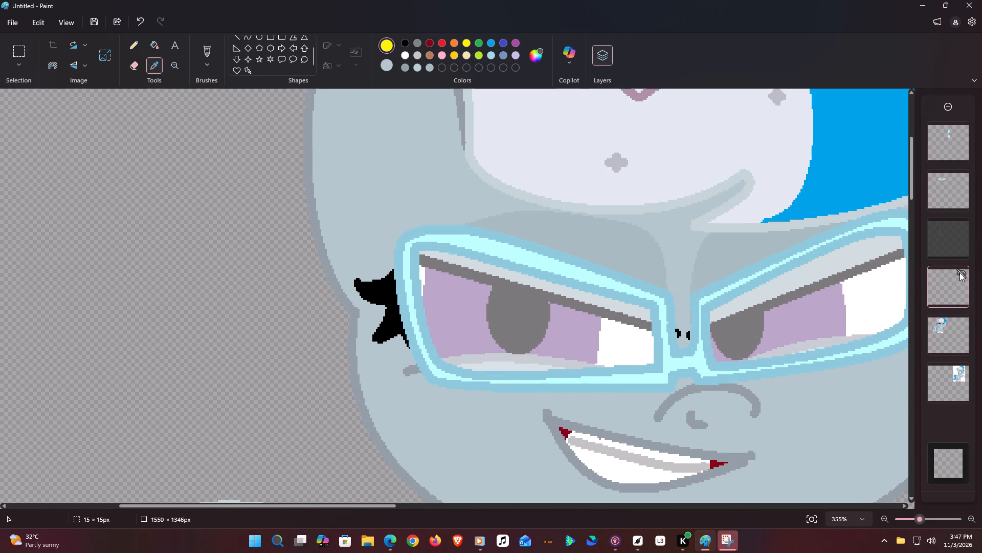
click(959, 272)
click(961, 273)
click(964, 223)
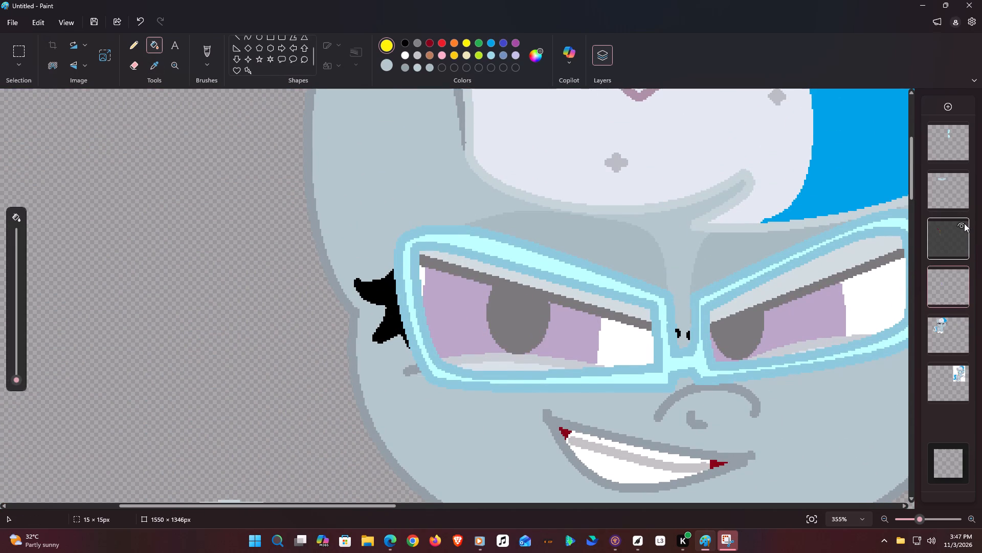
scroll(505, 470, down, 2)
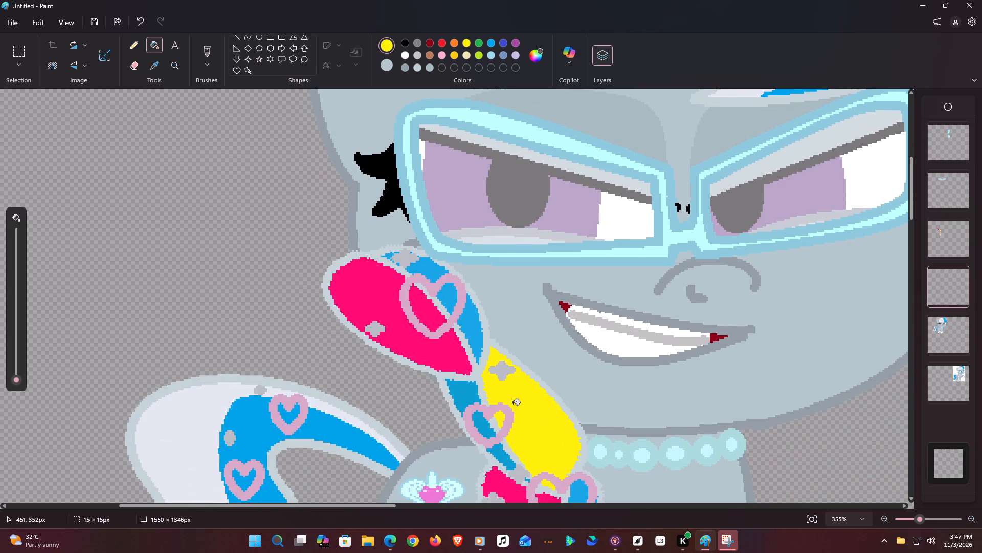
click(533, 404)
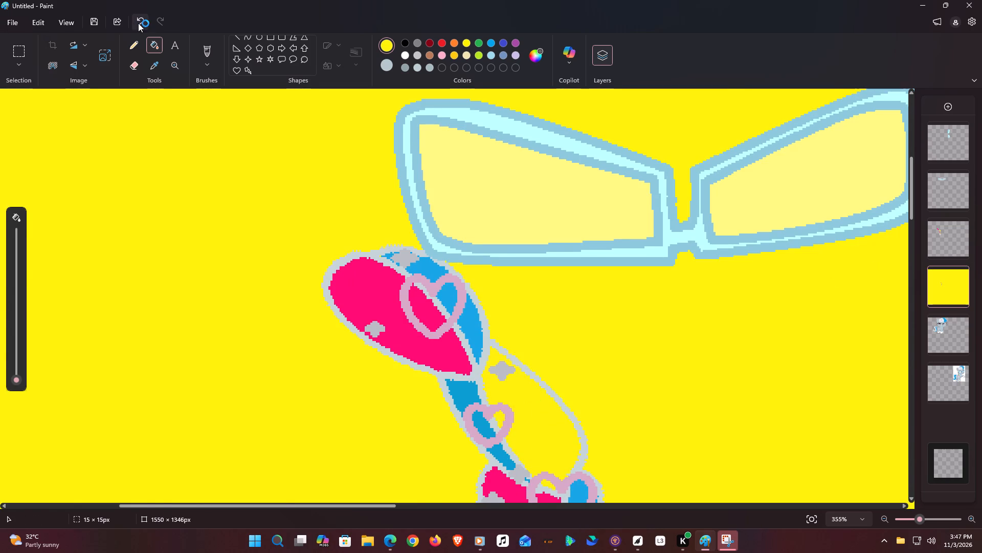
click(138, 23)
click(148, 59)
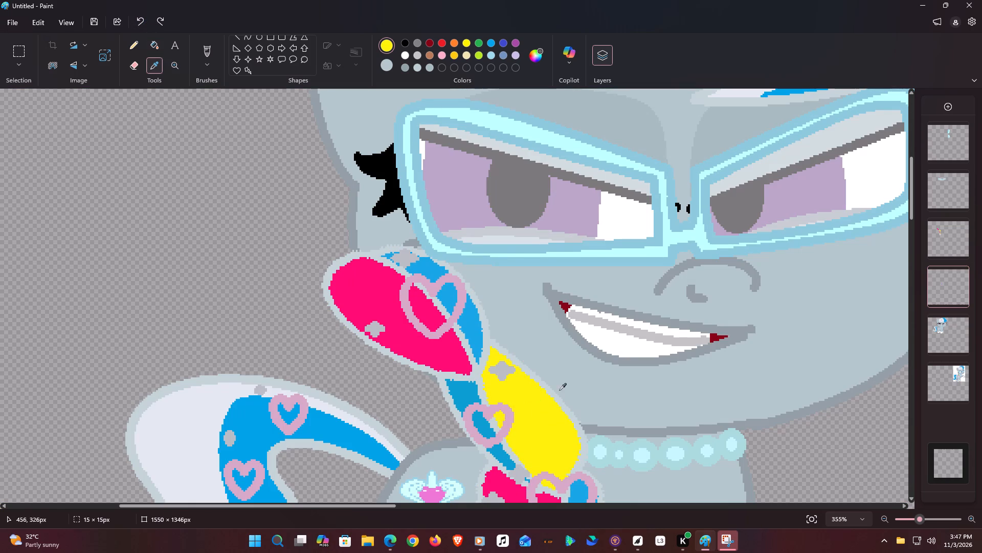
click(540, 427)
click(956, 224)
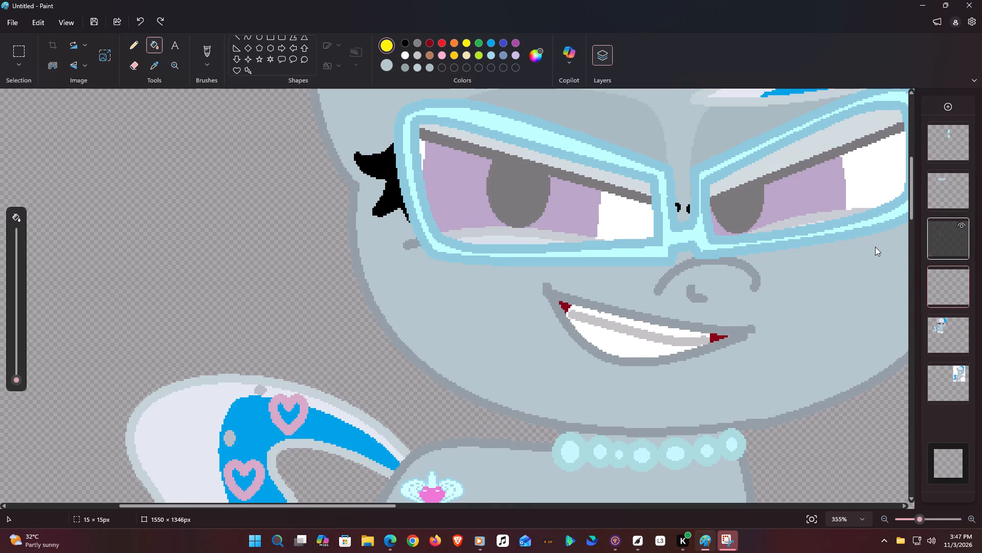
Draw a yellow heart of about 21 × 16 px on the near forehoof just below the grey line and fill it yellow.
scroll(488, 260, down, 6)
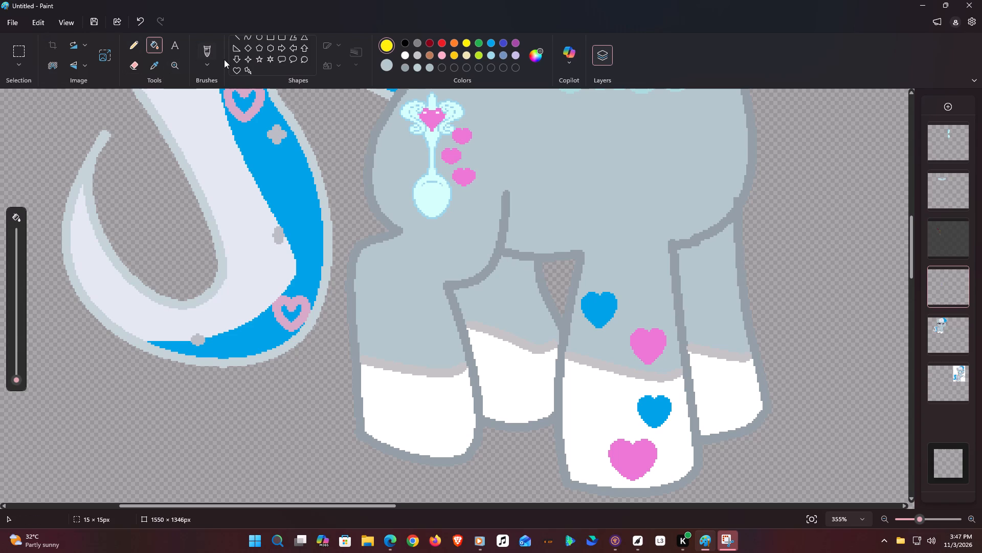
click(238, 66)
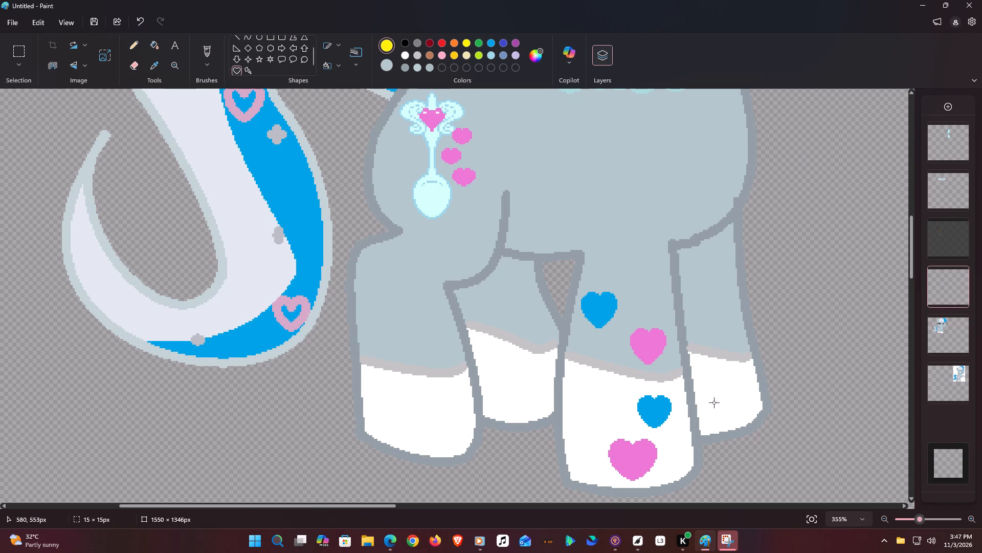
drag(620, 370, 584, 402)
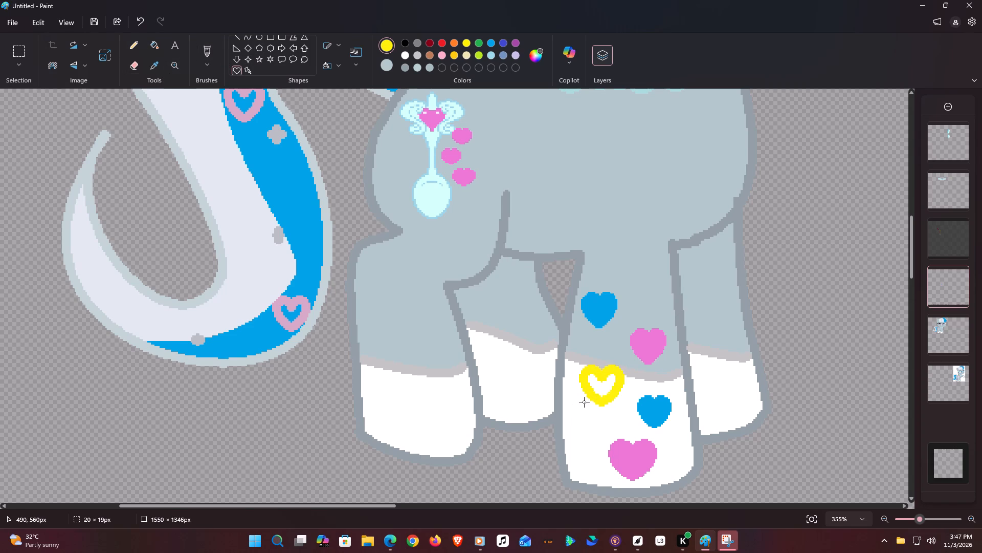
drag(584, 402, 583, 398)
click(155, 45)
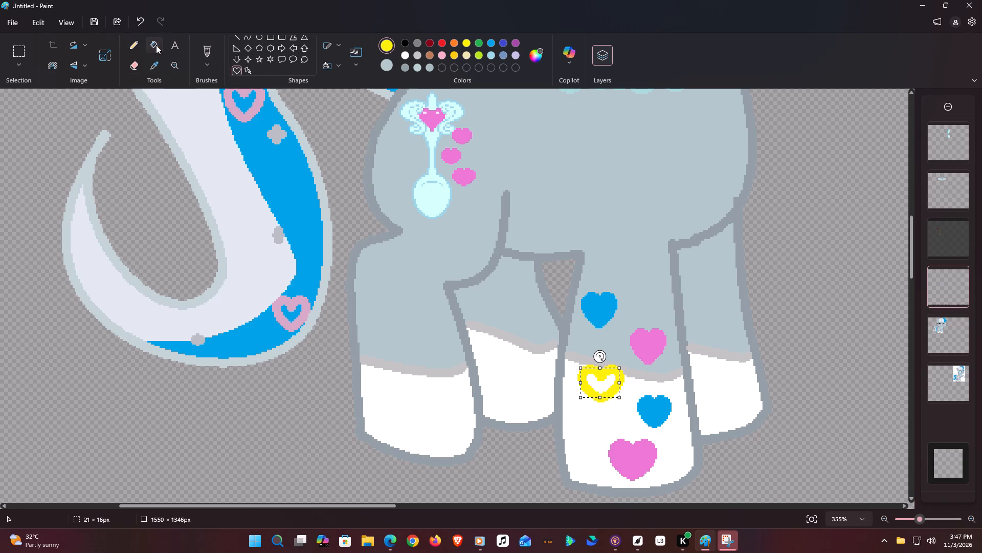
click(594, 388)
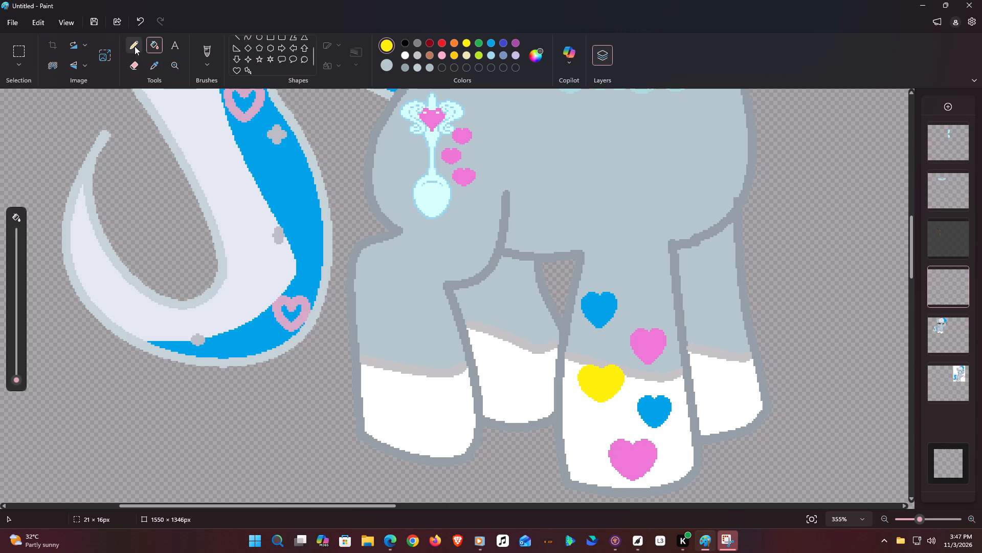
Add a small white highlight to the upper lobe of each of the five near foreleg hearts with a slightly thicker Pencil.
click(135, 46)
click(401, 52)
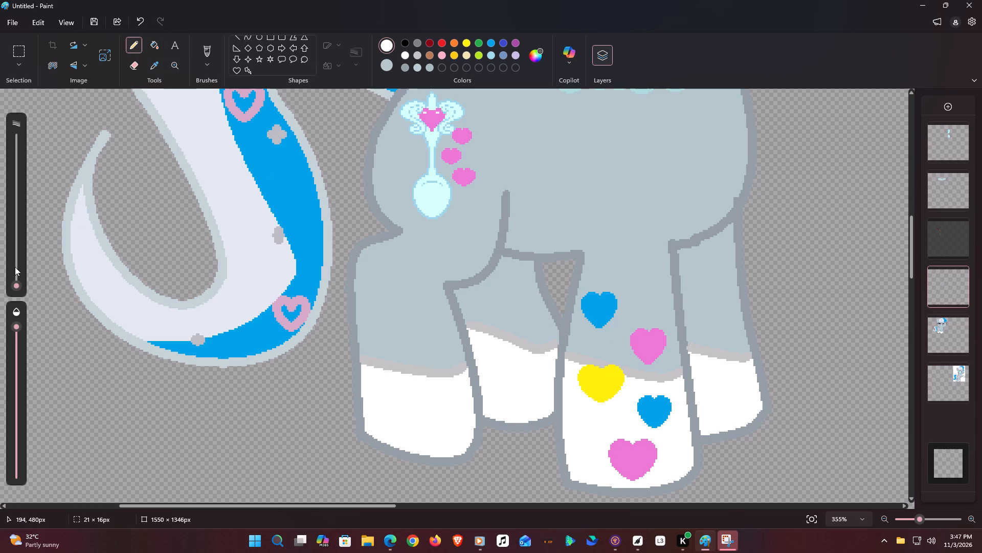
click(22, 284)
click(590, 372)
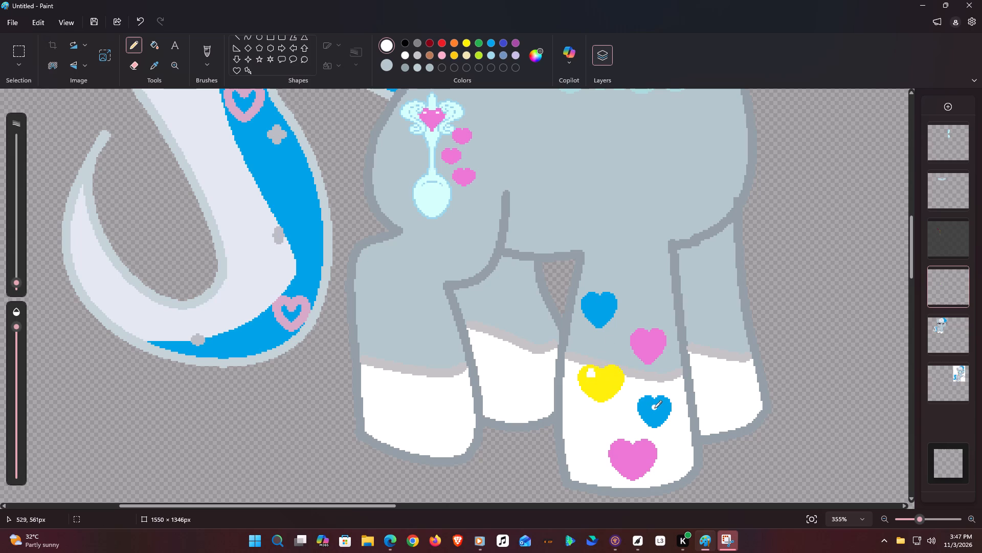
click(647, 404)
click(642, 334)
drag(589, 301, 589, 310)
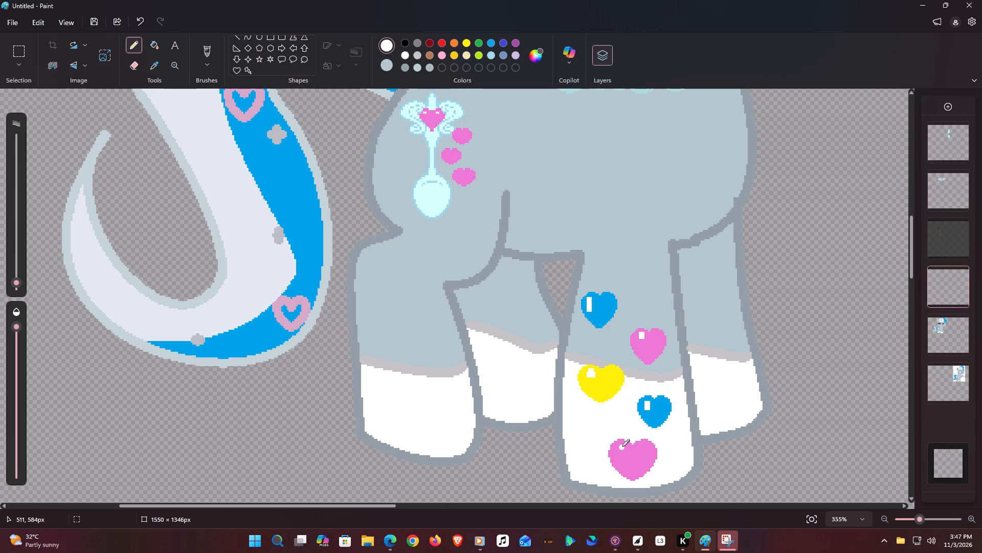
click(621, 446)
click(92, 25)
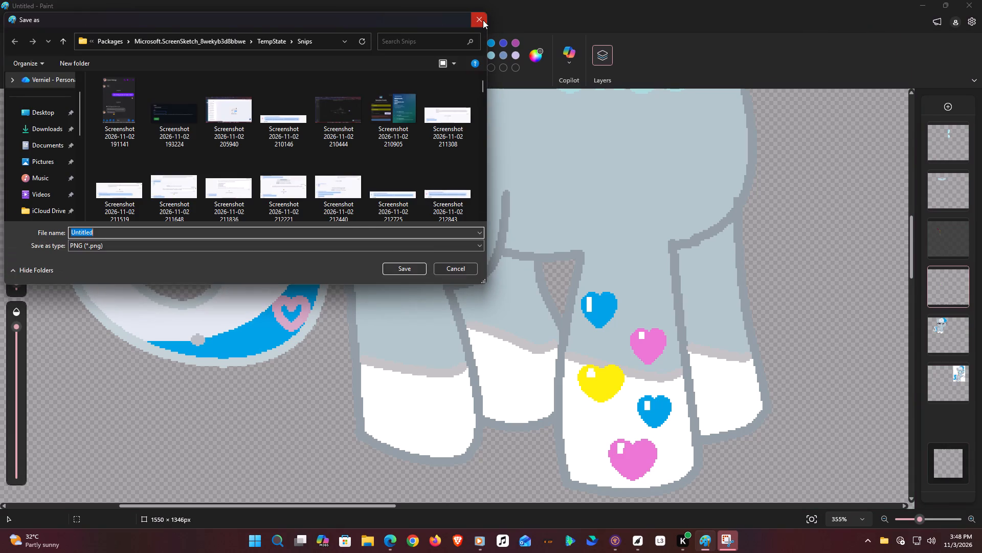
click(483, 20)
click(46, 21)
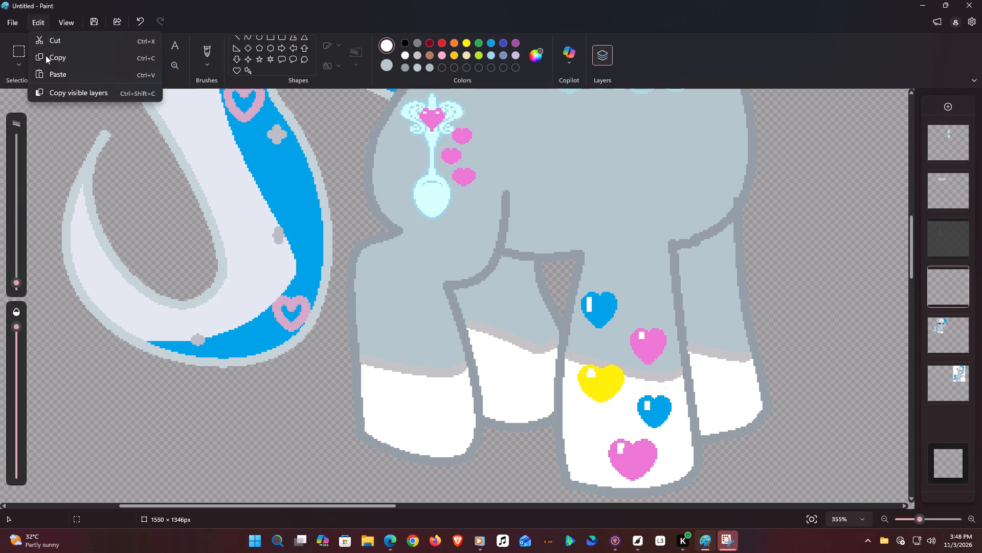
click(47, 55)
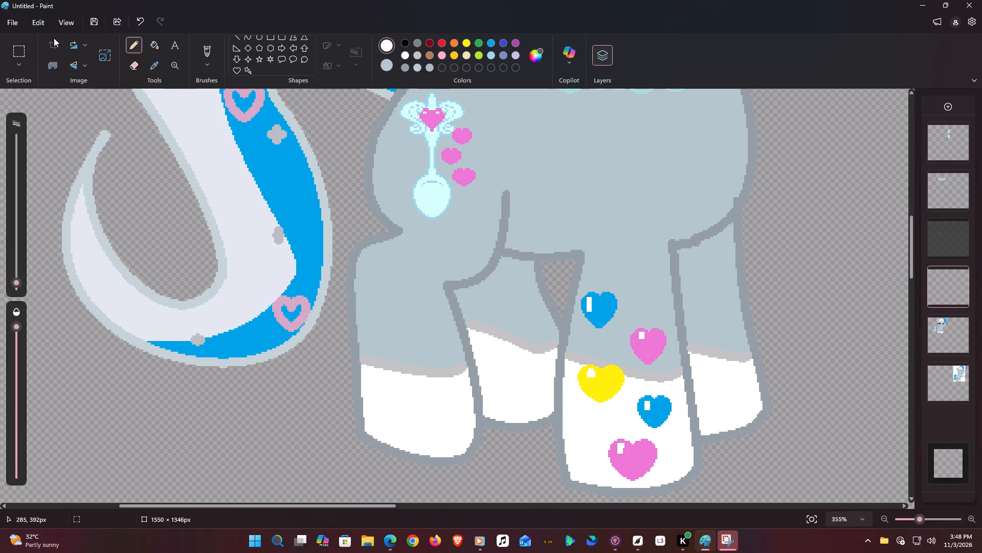
Copy a rectangular area of about 89 × 128 px around the five hearts on the near foreleg.
click(18, 43)
drag(711, 252, 709, 254)
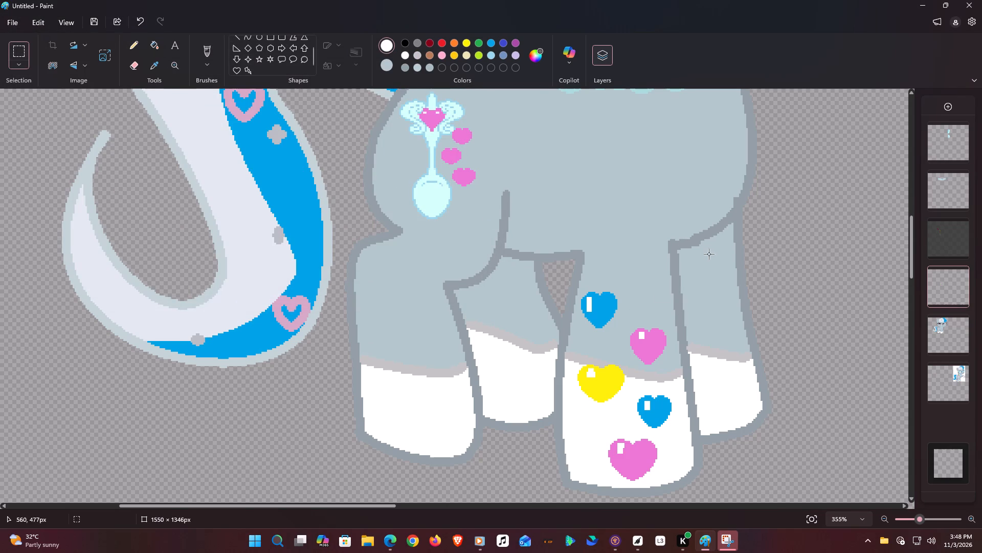
drag(709, 254, 549, 485)
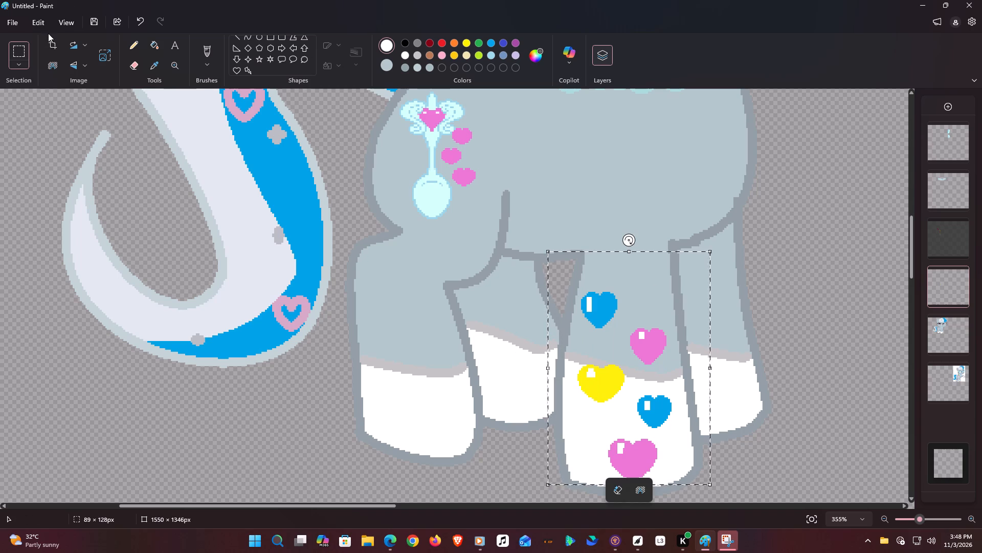
click(40, 27)
click(41, 54)
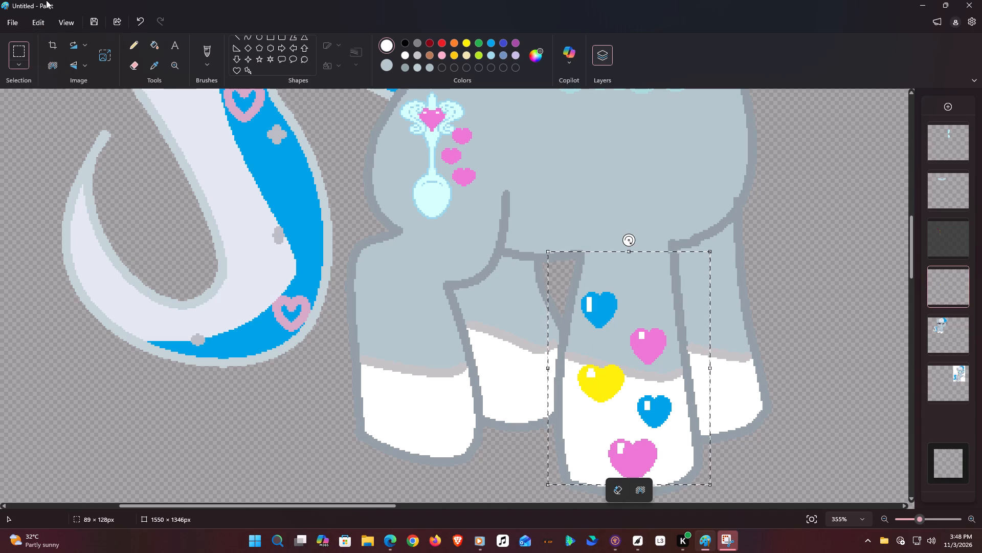
Paste the copied hearts, shrink them to about 50 × 78 px and fit them on the pony's far hind leg.
click(37, 22)
click(63, 79)
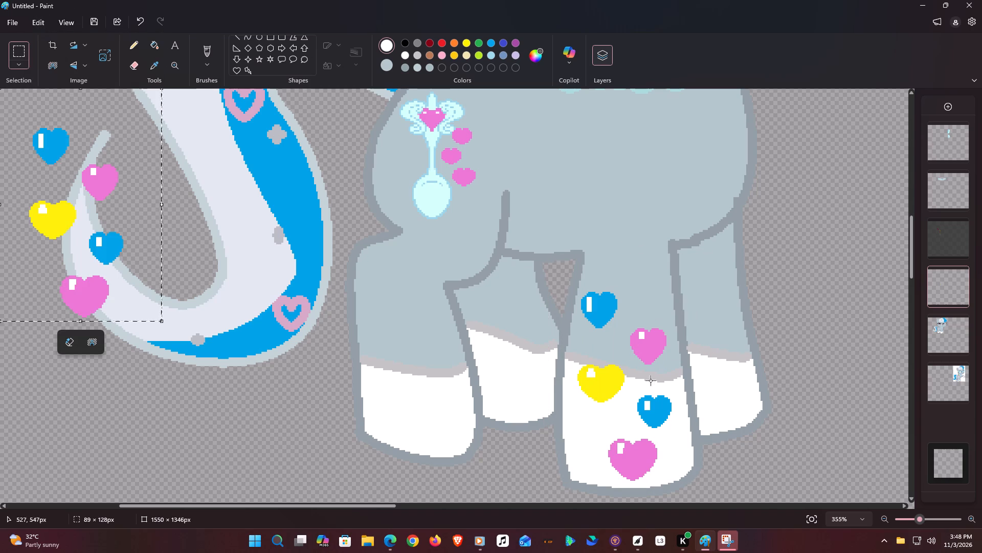
drag(96, 195, 553, 329)
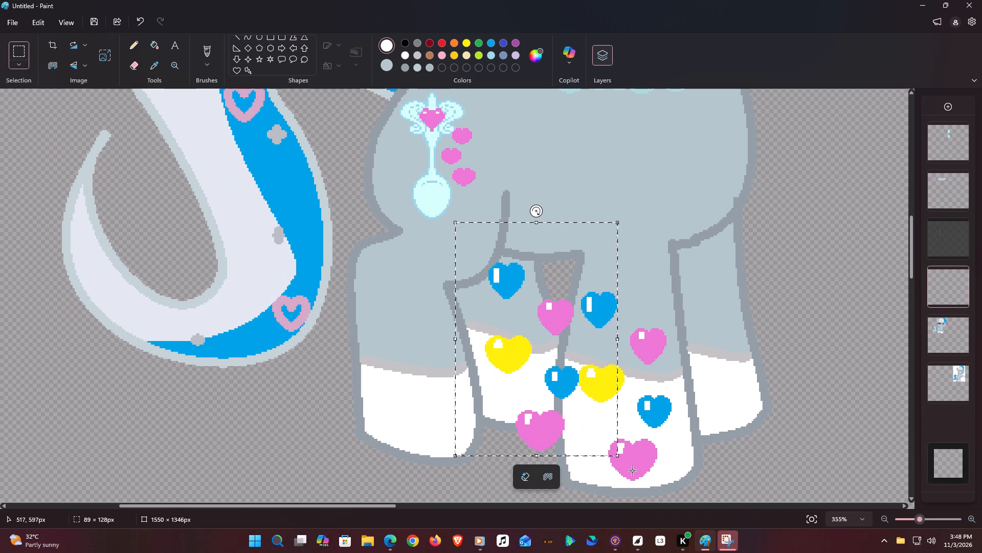
drag(619, 459, 547, 353)
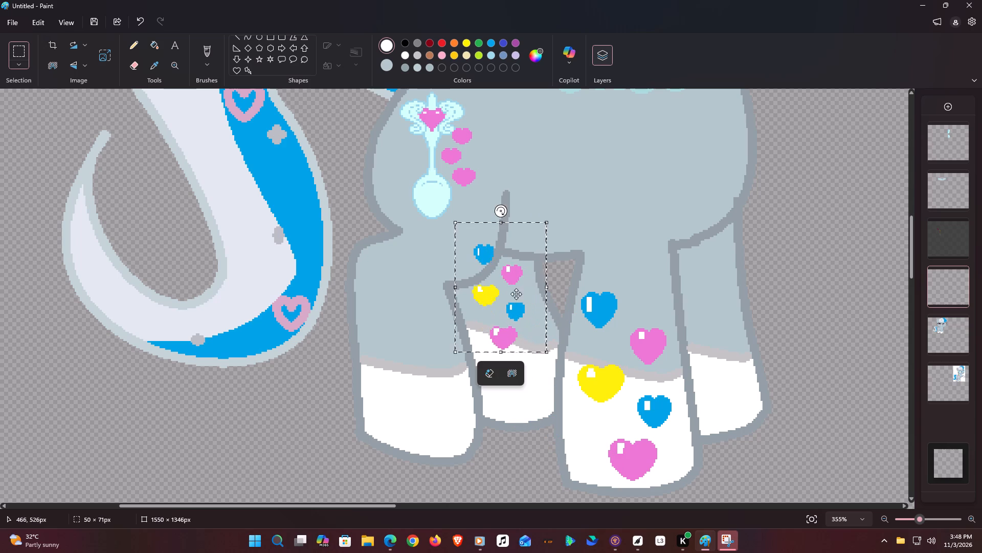
drag(512, 284, 532, 344)
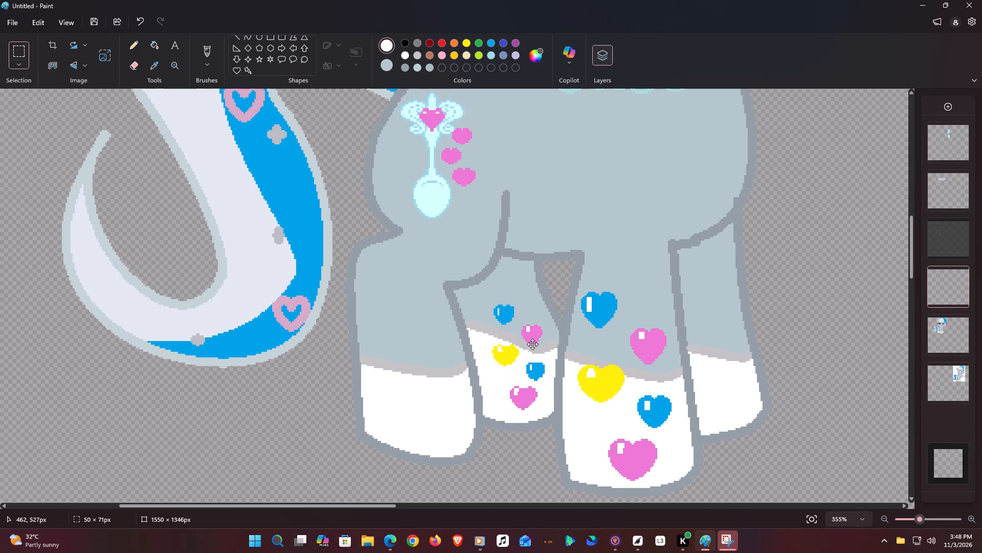
drag(532, 344, 533, 347)
drag(520, 289, 518, 273)
drag(524, 417, 522, 421)
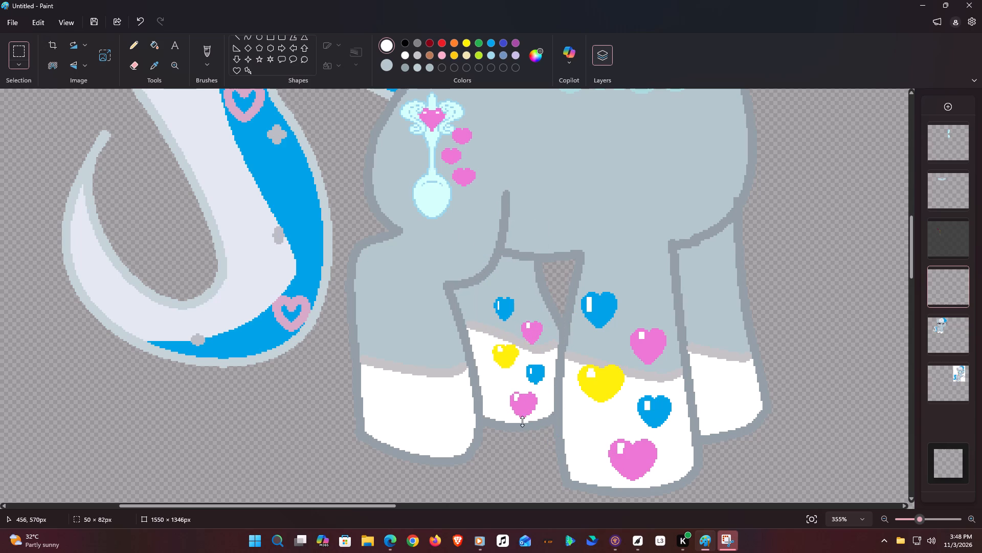
drag(522, 421, 517, 414)
drag(522, 355, 524, 360)
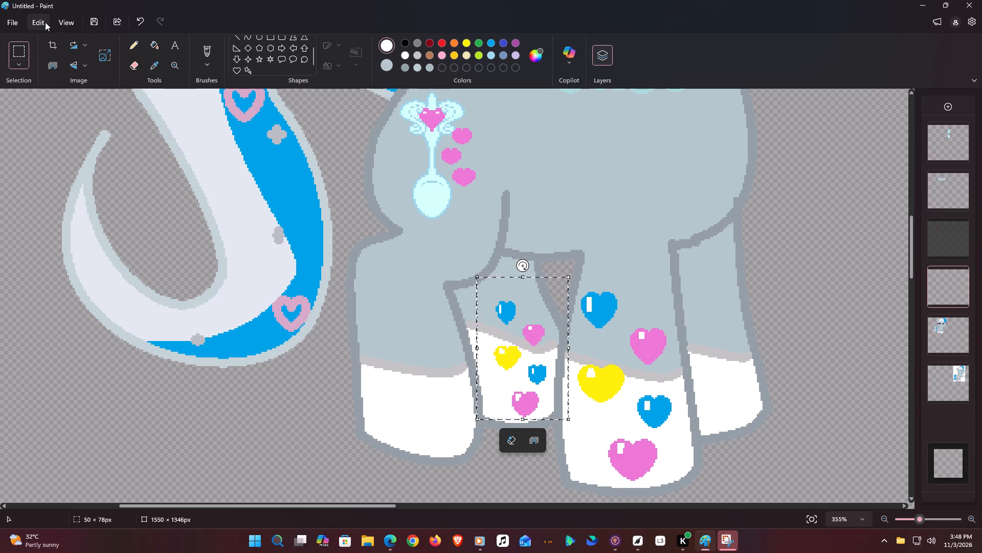
Paste the hearts again, shrink them to about 65 × 91 px and fit them on the near hind leg.
click(45, 22)
click(38, 67)
drag(94, 169, 316, 299)
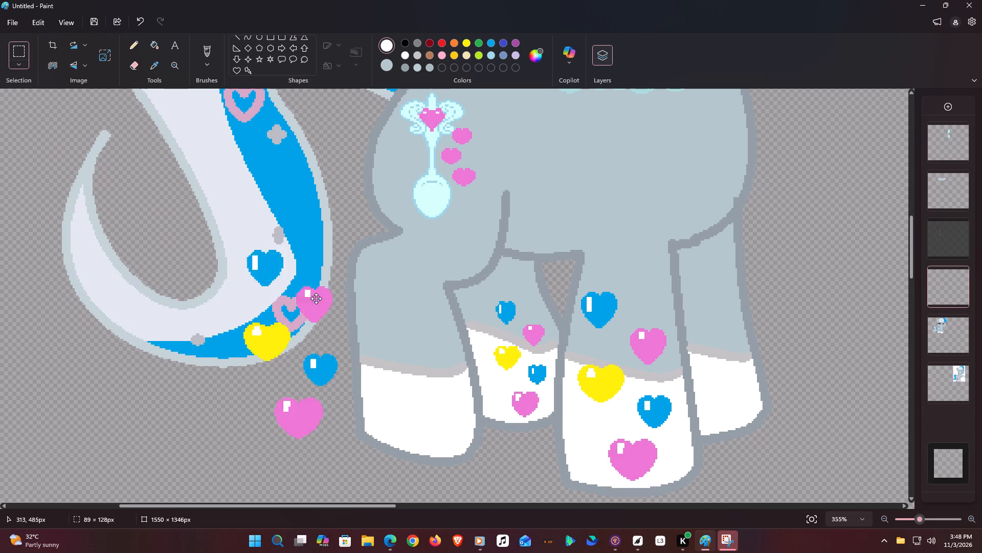
drag(316, 299, 436, 324)
drag(428, 471, 438, 415)
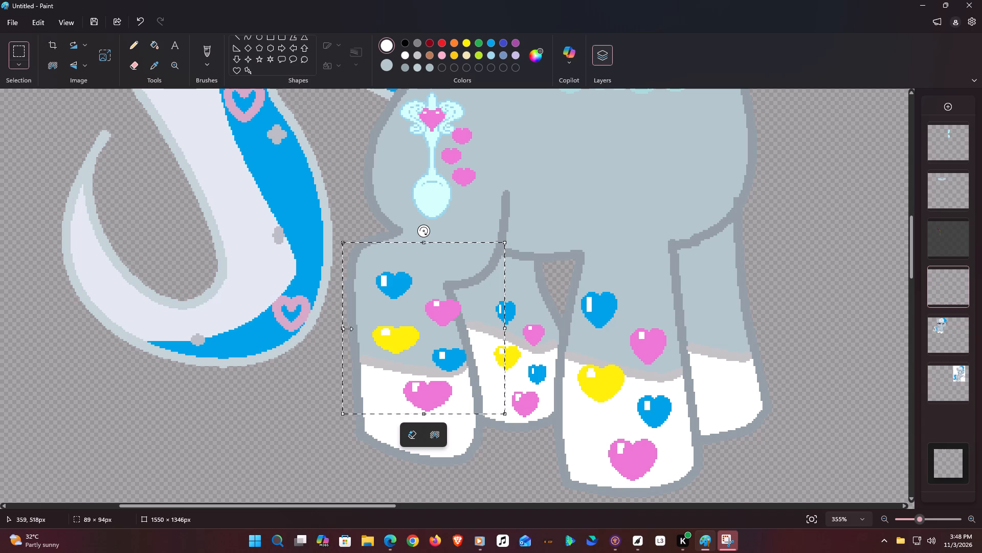
drag(347, 329, 387, 328)
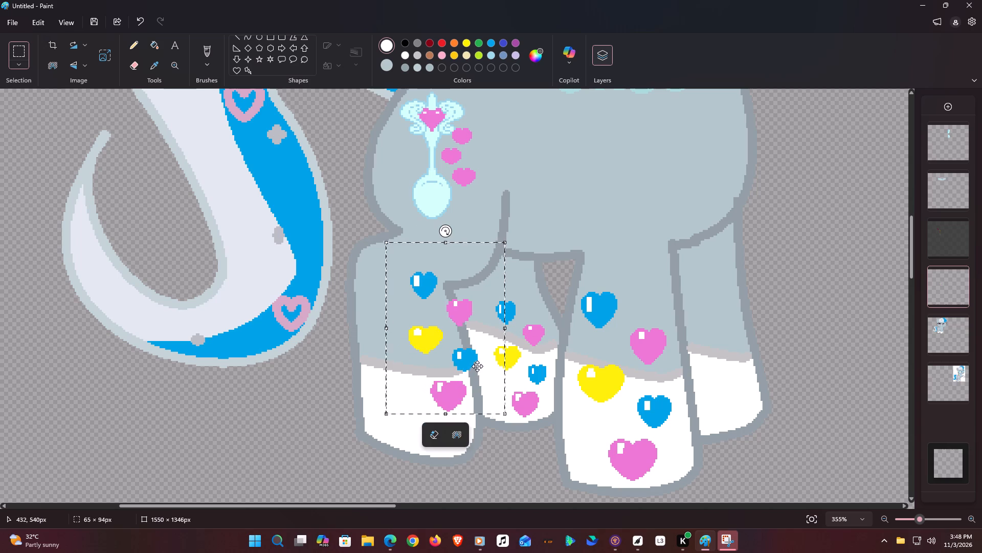
drag(477, 366, 456, 408)
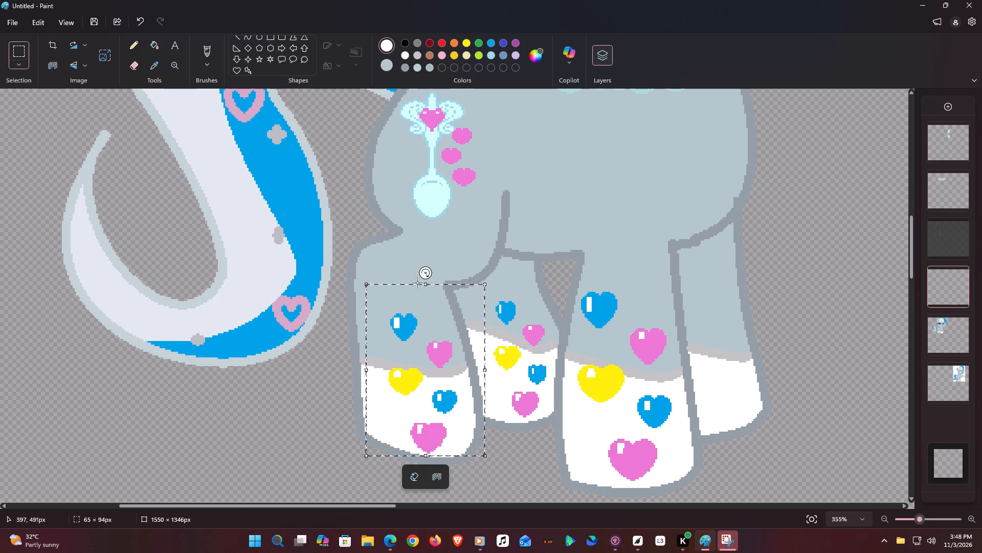
drag(425, 284, 421, 290)
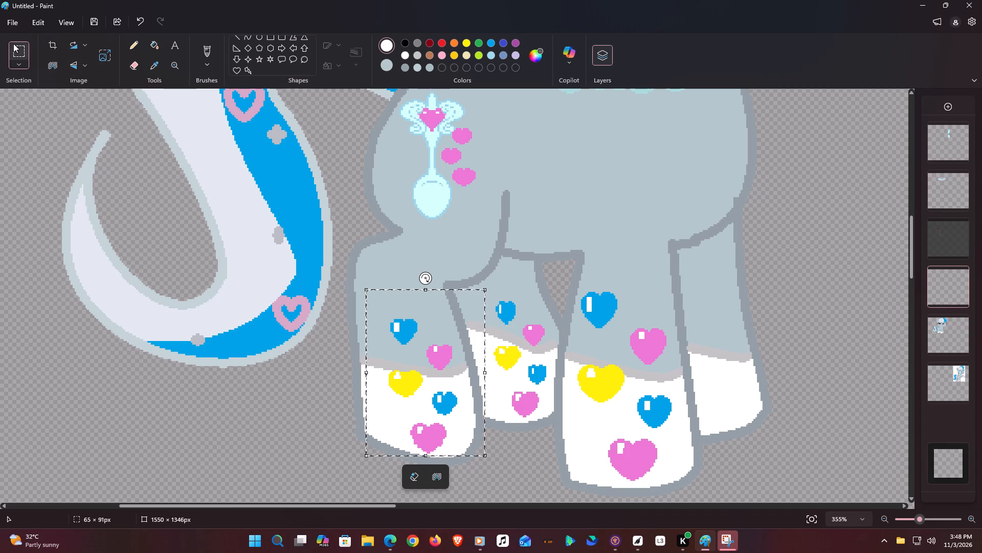
Paste the hearts once more, shrink them to about 49 × 63 px and place them on the far foreleg.
click(31, 22)
click(75, 76)
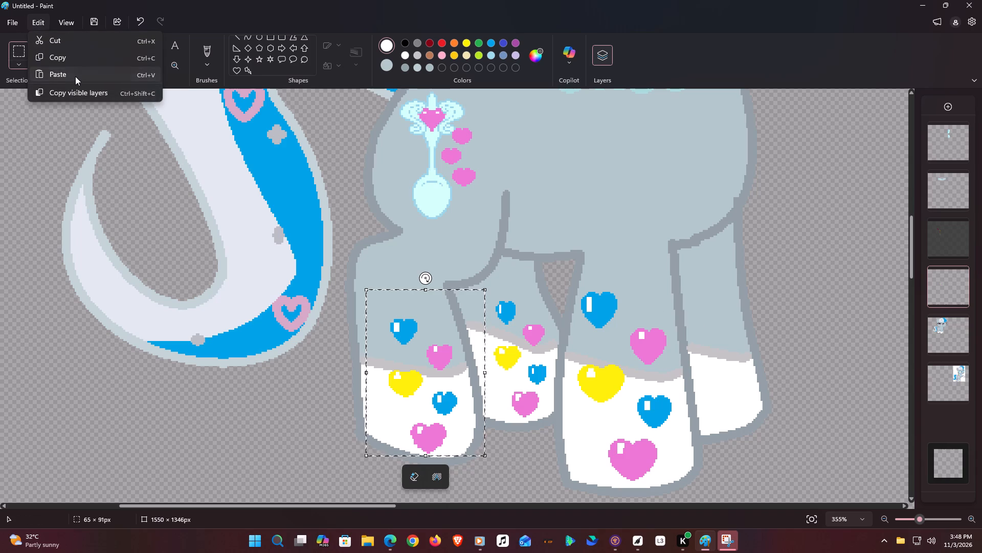
drag(127, 227, 805, 348)
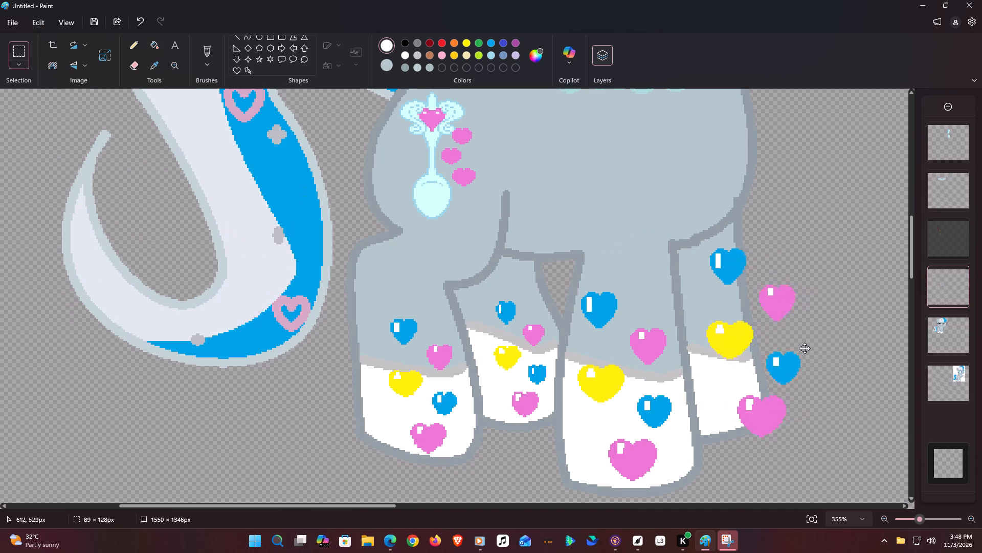
drag(805, 348, 788, 351)
drag(823, 448, 822, 446)
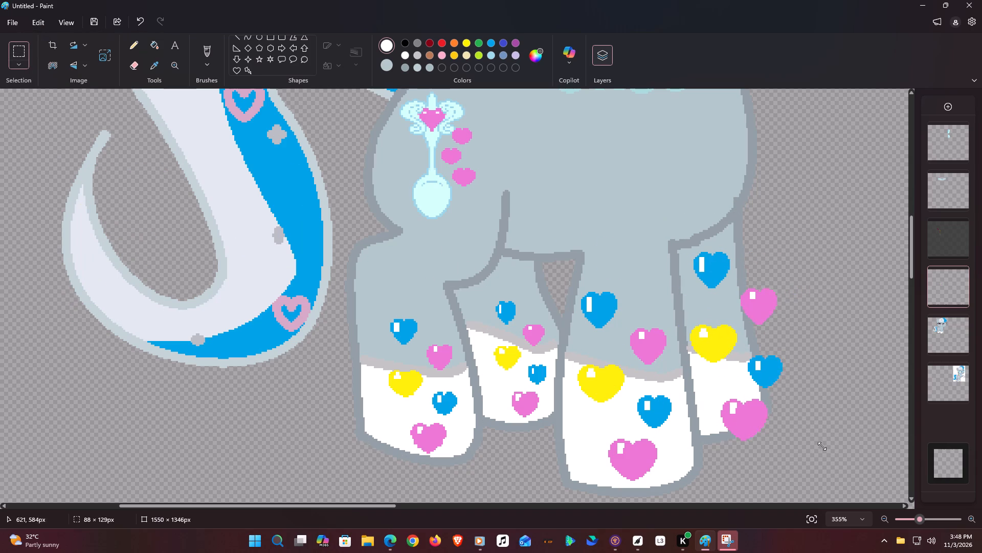
drag(822, 446, 750, 327)
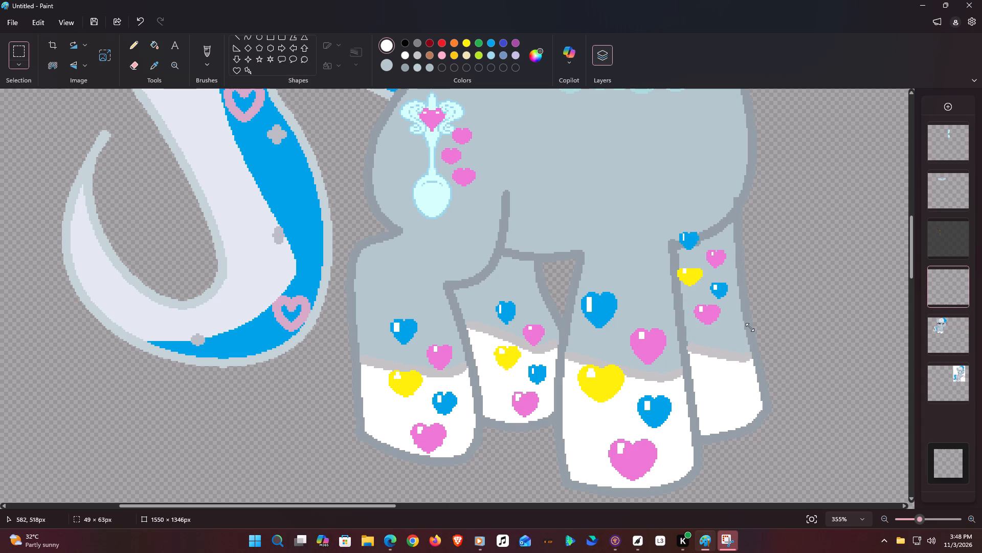
drag(750, 327, 750, 328)
drag(730, 291, 752, 375)
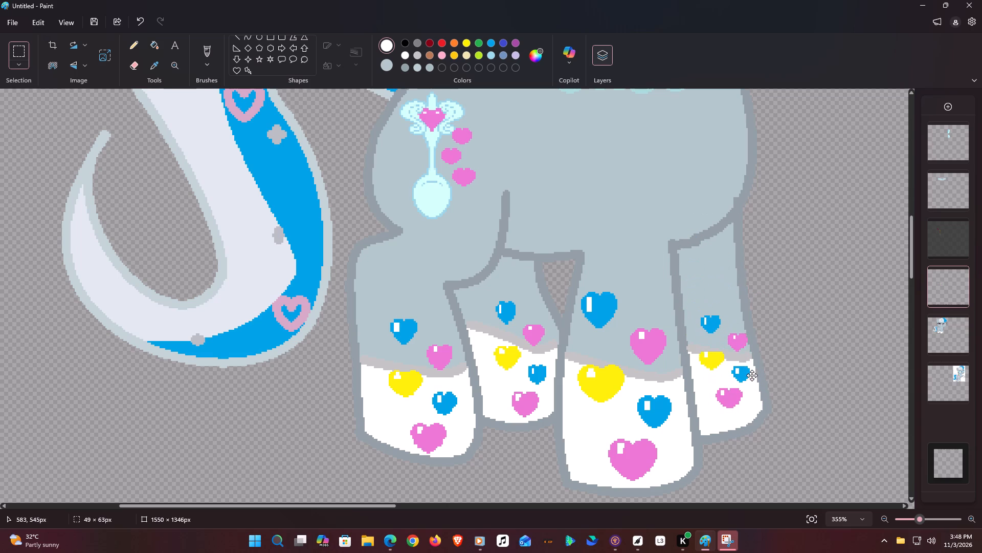
drag(752, 375, 751, 378)
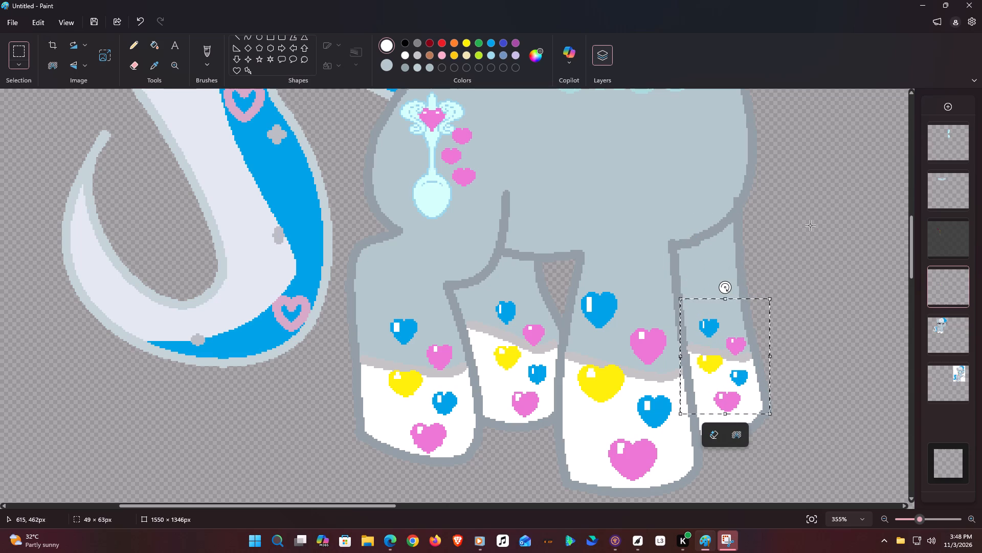
click(780, 236)
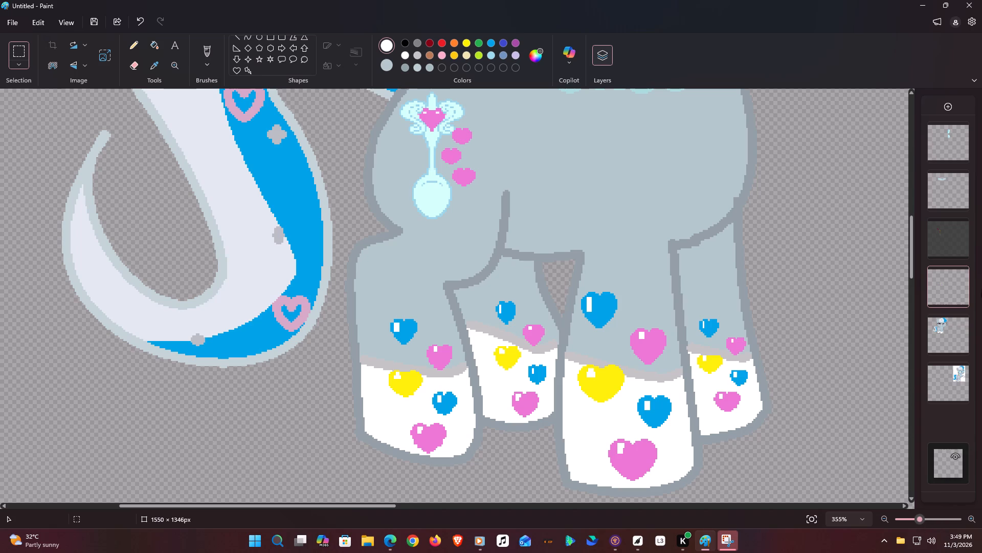
Show the hidden braid layer.
click(963, 225)
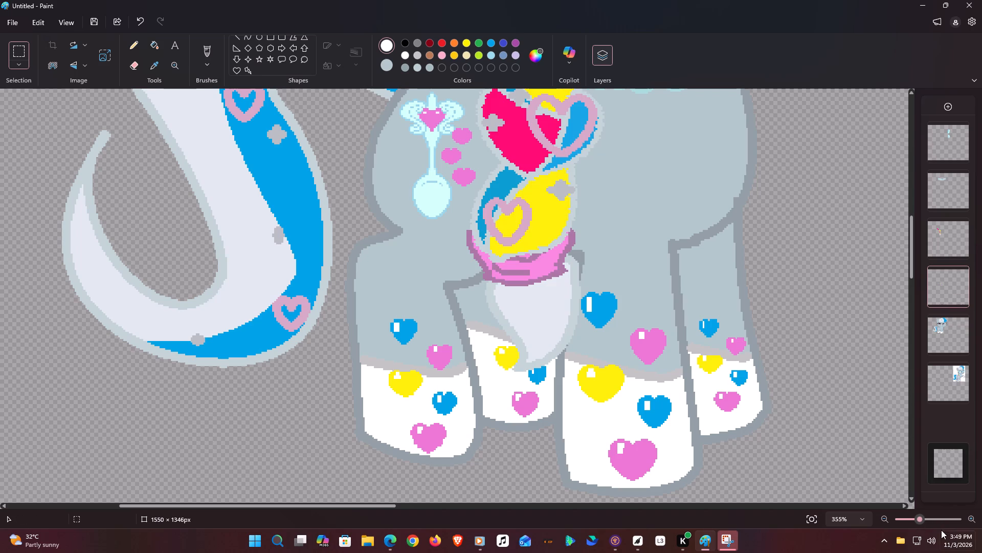
Merge the braid layer down into the hearts layer, and merge that result down into the pony layer.
drag(921, 514, 897, 524)
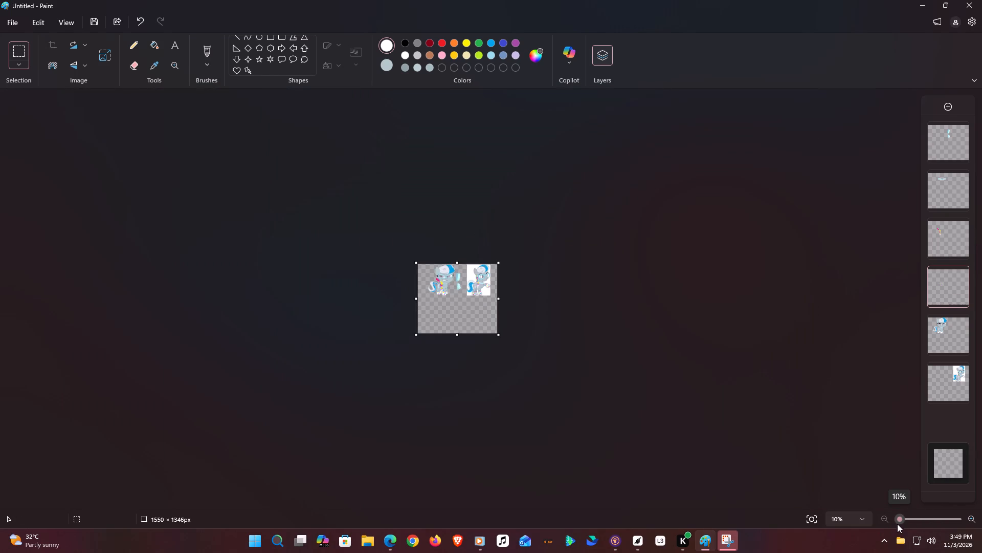
drag(897, 524, 902, 515)
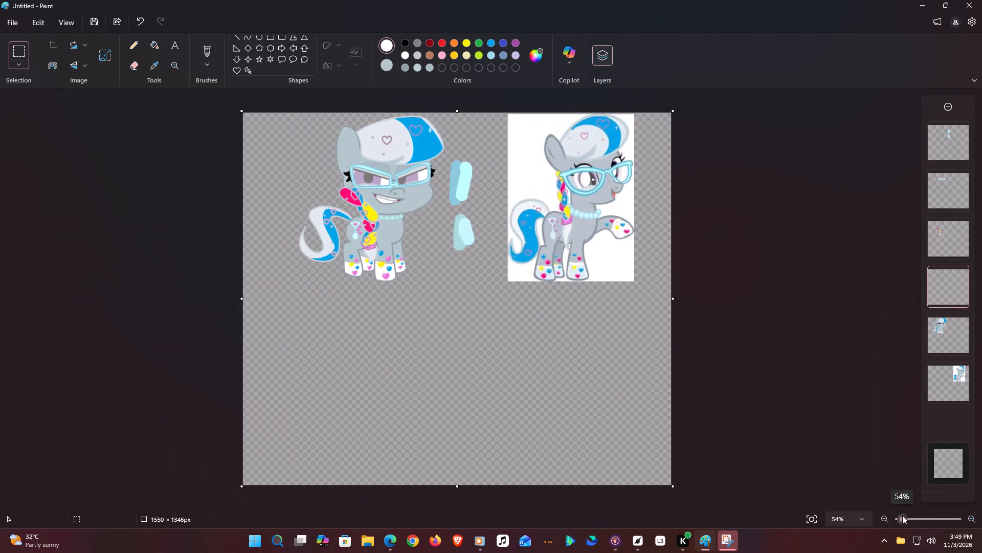
drag(902, 515, 902, 516)
scroll(613, 397, up, 1)
right_click(939, 245)
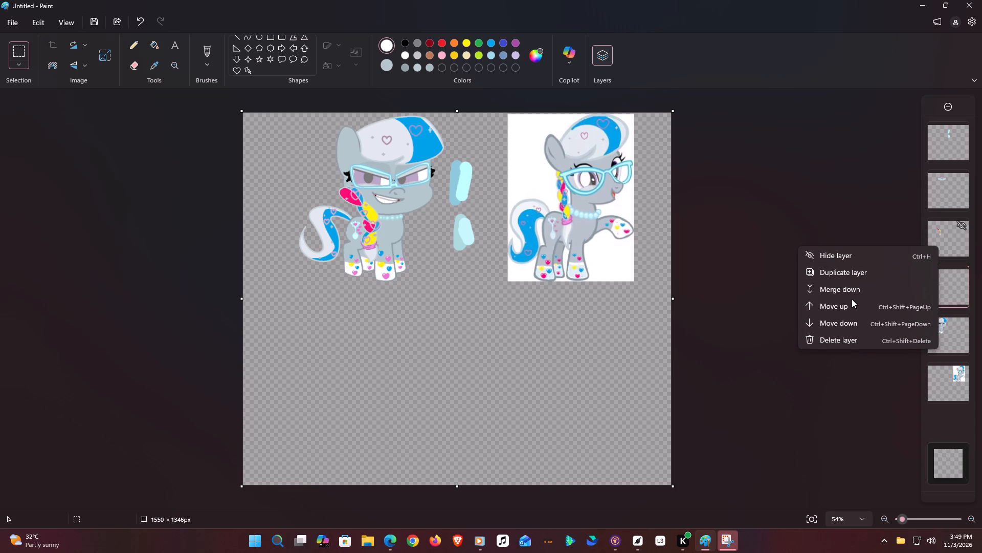
click(844, 287)
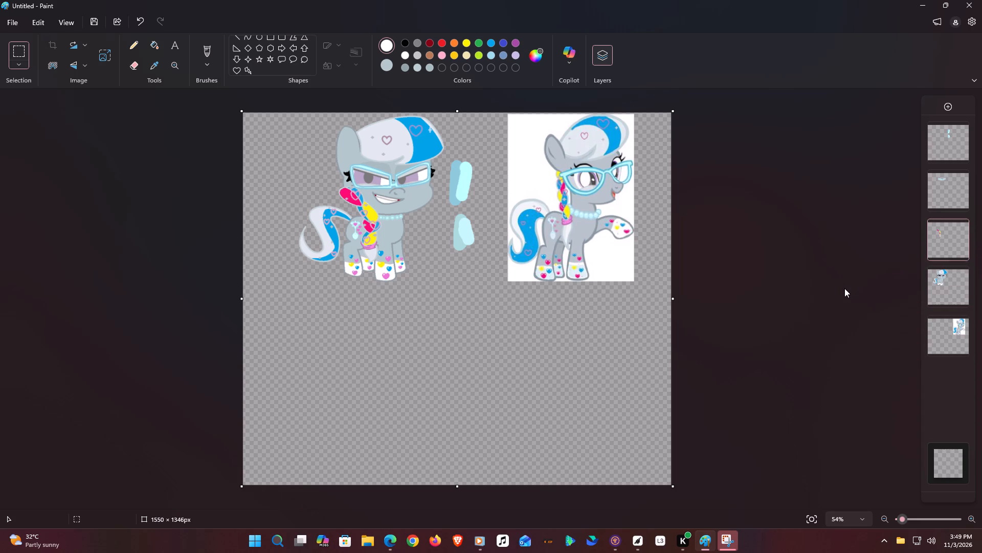
right_click(957, 248)
click(866, 294)
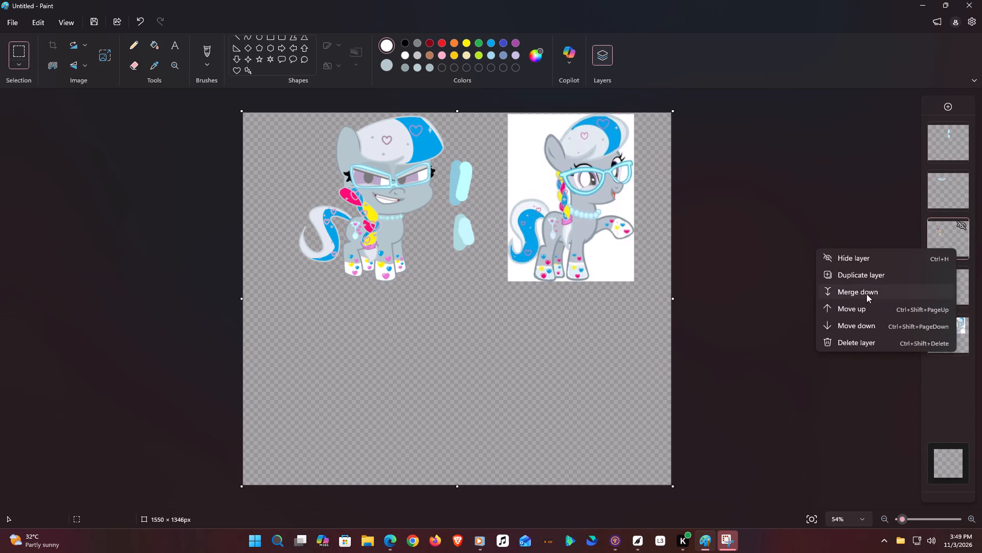
Shrink the canvas width to cut off the reference pony and the light-blue swatches, leaving about 737 × 1368 px.
click(943, 284)
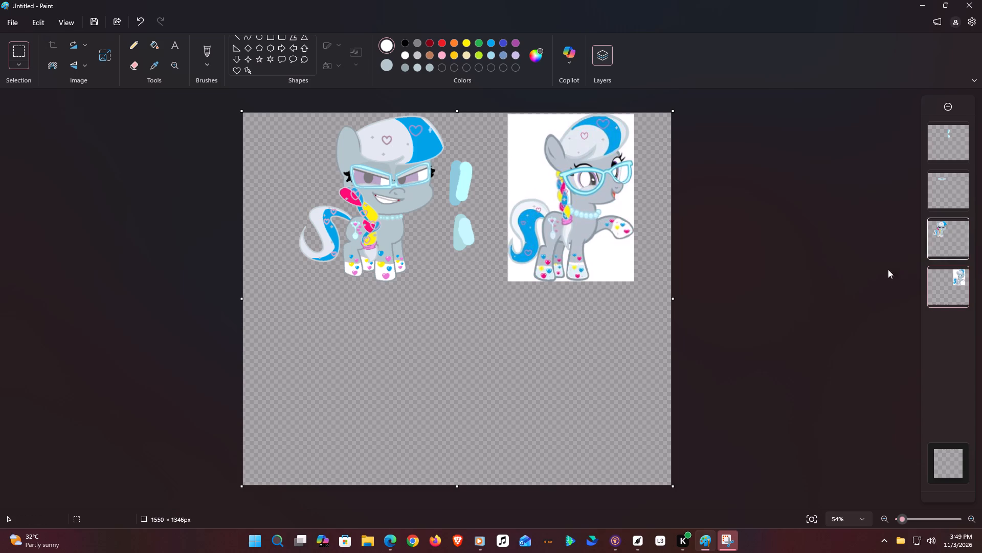
click(937, 142)
click(674, 482)
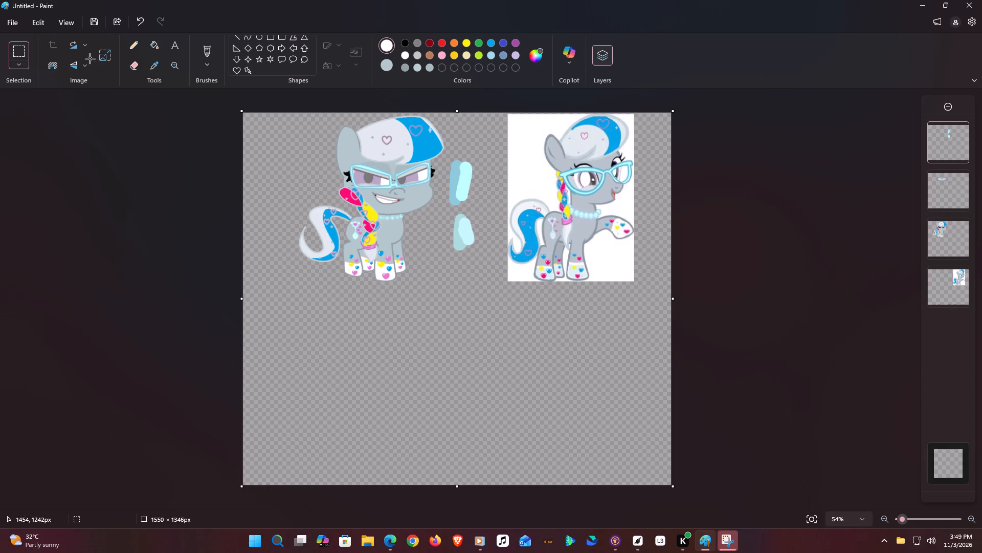
click(27, 48)
click(27, 50)
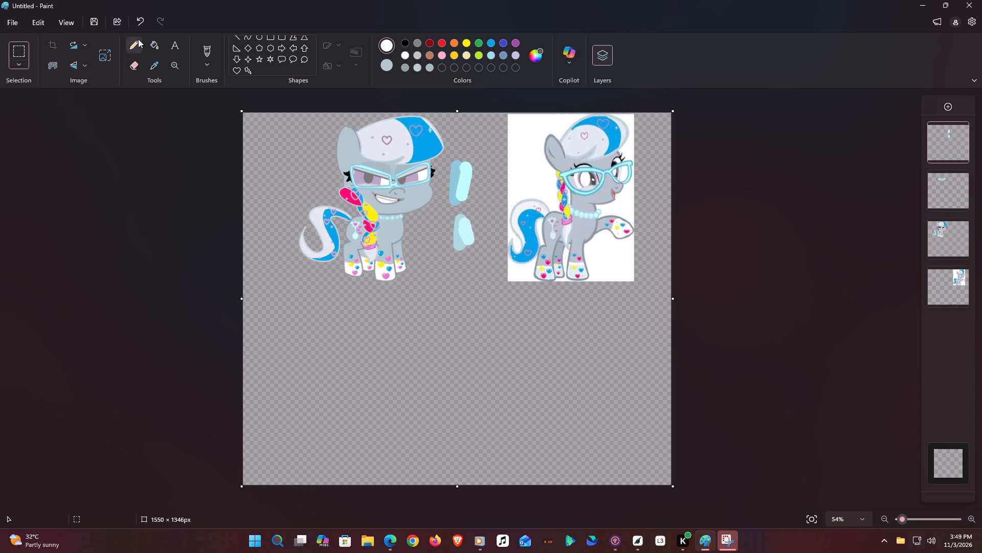
click(138, 39)
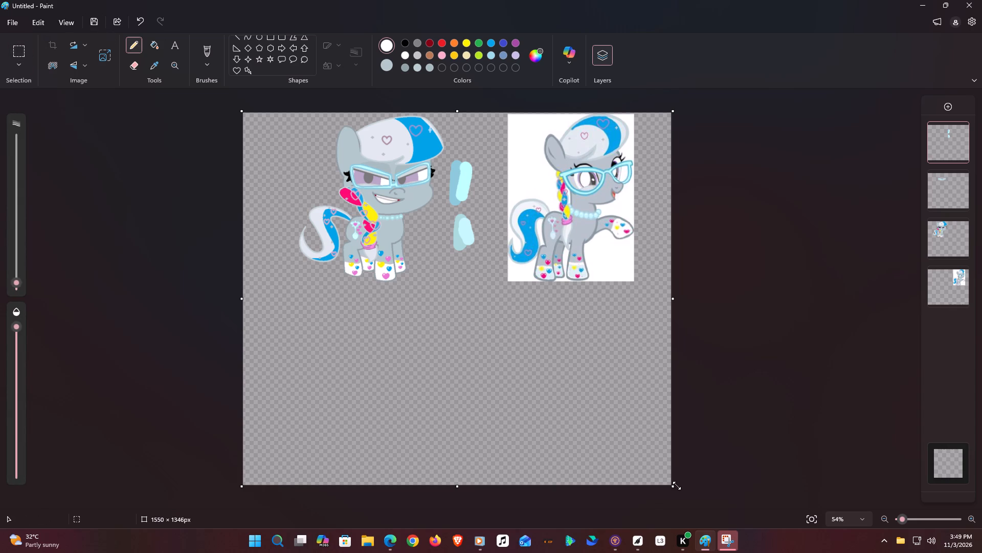
drag(675, 487, 432, 479)
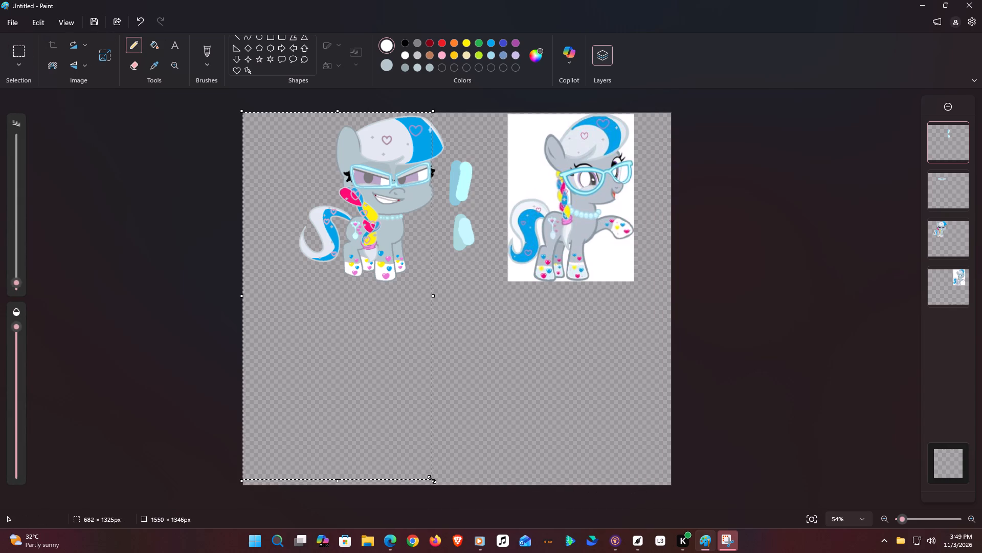
drag(432, 479, 447, 491)
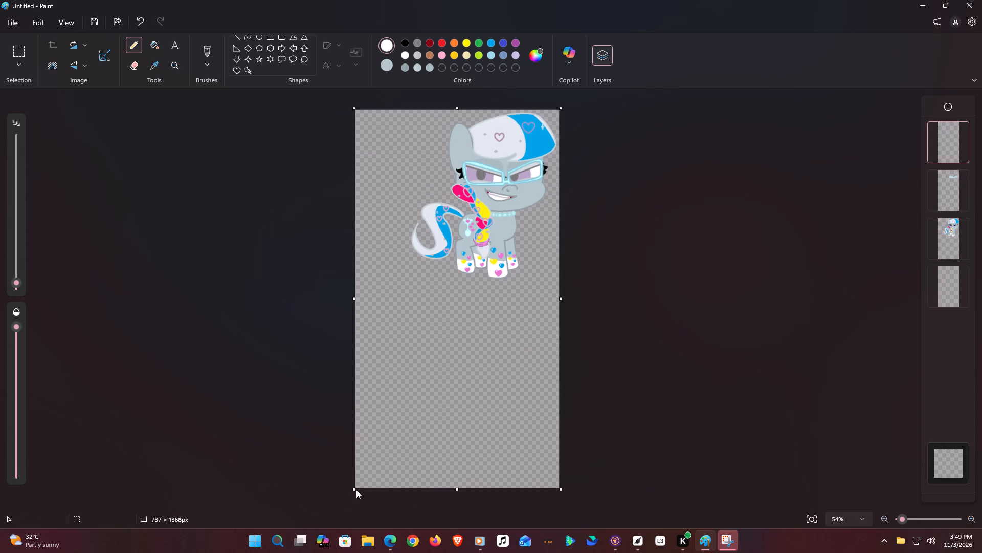
Trim the empty canvas beside the pony's tail and below its hooves to about 553 × 628 px.
click(356, 490)
drag(355, 489, 406, 491)
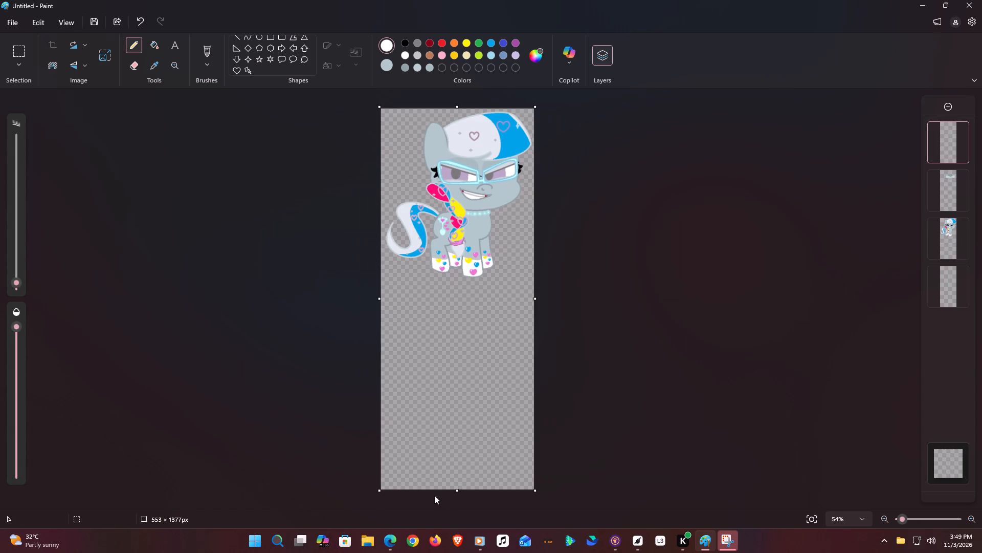
drag(457, 496, 447, 292)
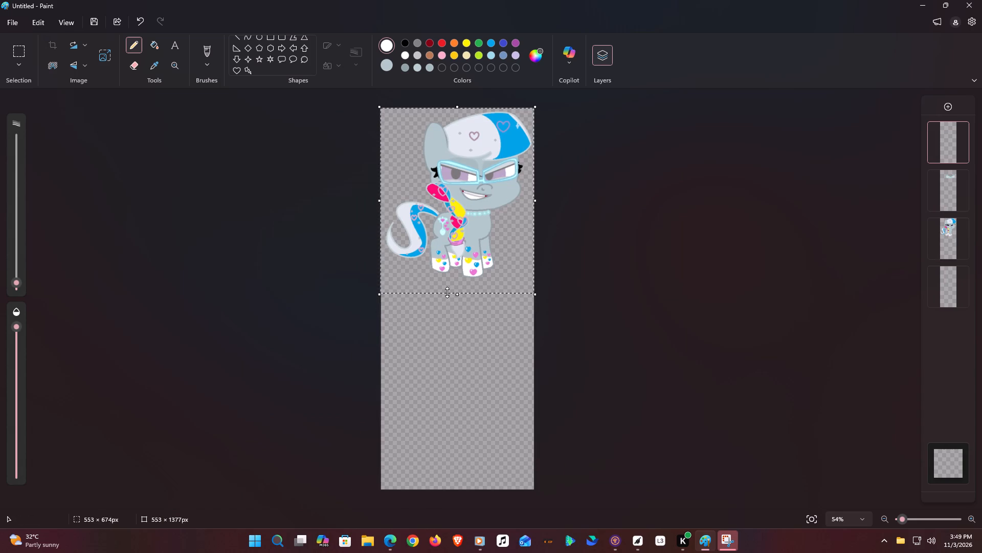
drag(447, 292, 451, 282)
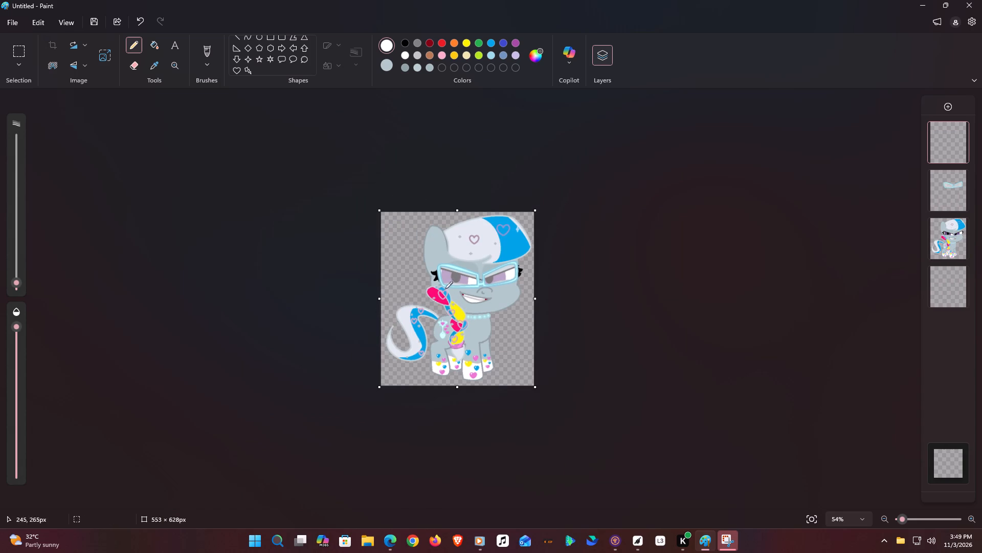
Merge the light-blue glasses layer down into the pony layer.
right_click(945, 192)
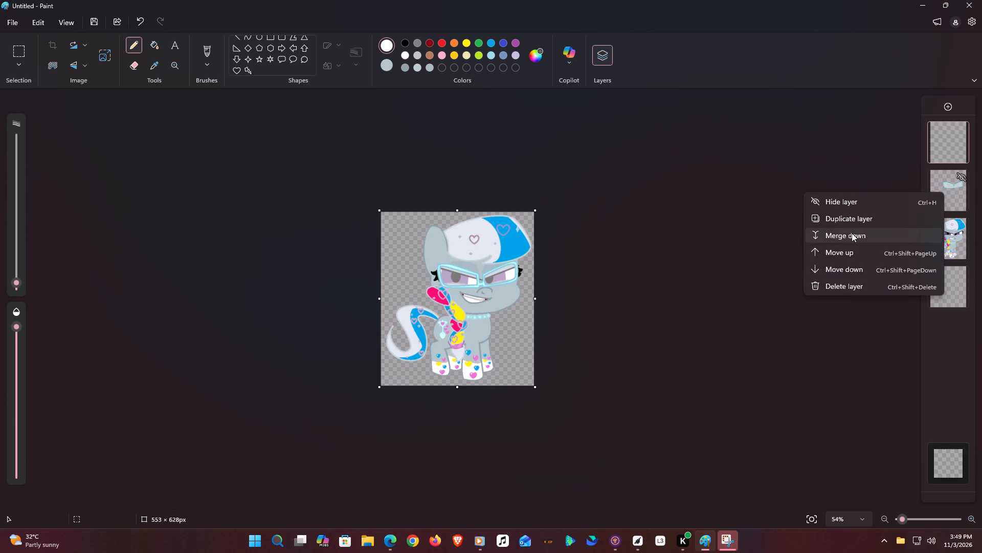
click(852, 233)
Toggle the visibility of the top layer and the bottom layer to examine whether they hold any artwork.
click(939, 242)
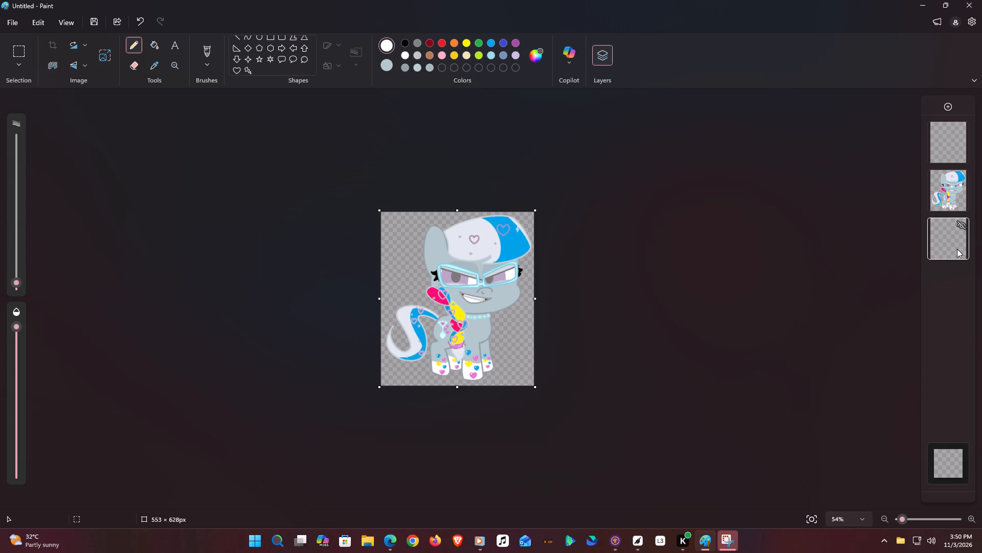
click(962, 126)
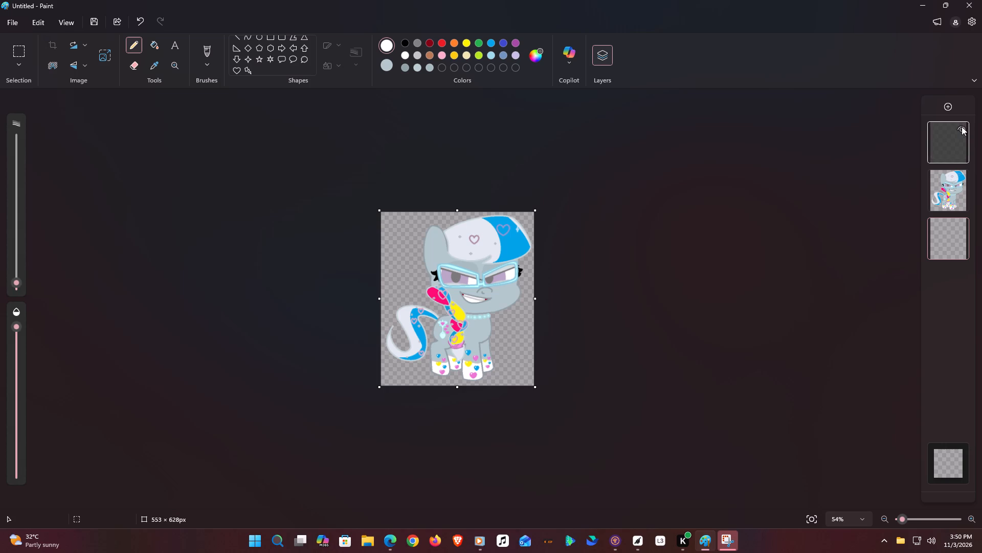
click(962, 127)
click(962, 127)
click(962, 127)
click(962, 127)
click(962, 127)
click(962, 229)
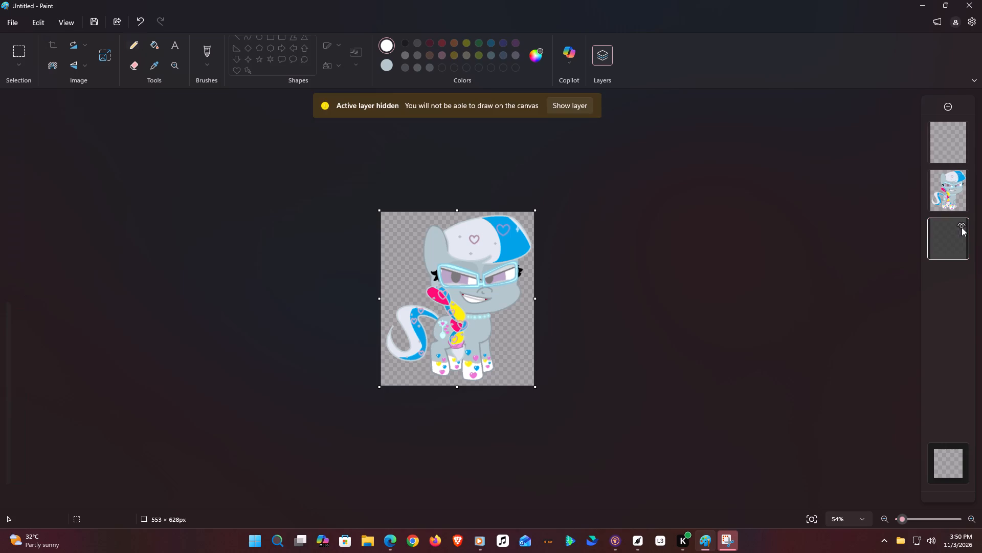
click(962, 227)
click(962, 227)
click(962, 227)
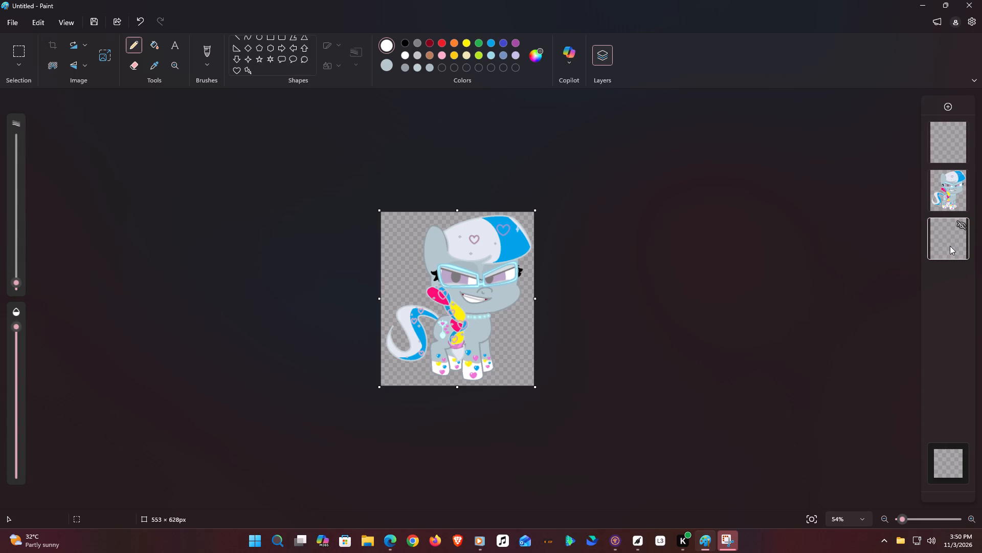
Delete the empty bottom layer beneath the pony layer.
right_click(950, 246)
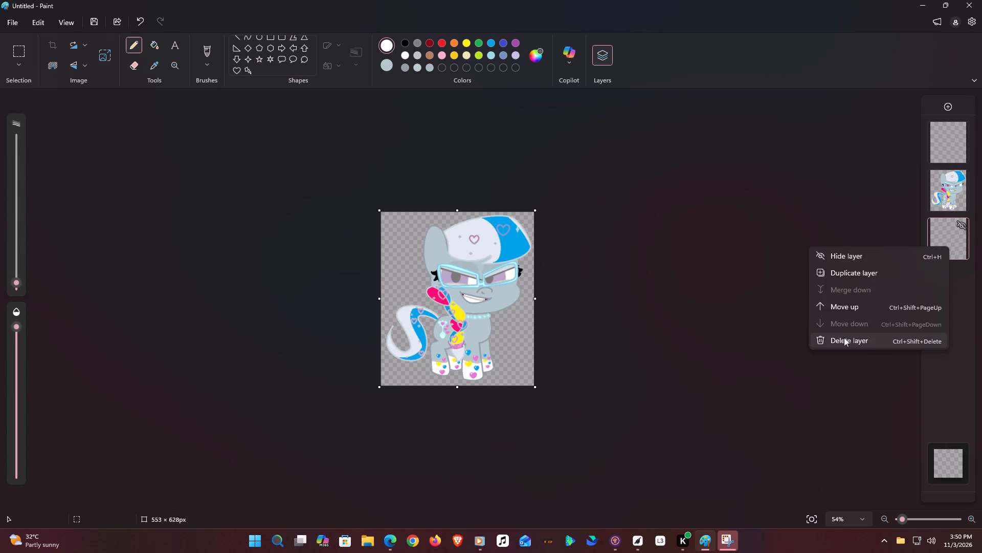